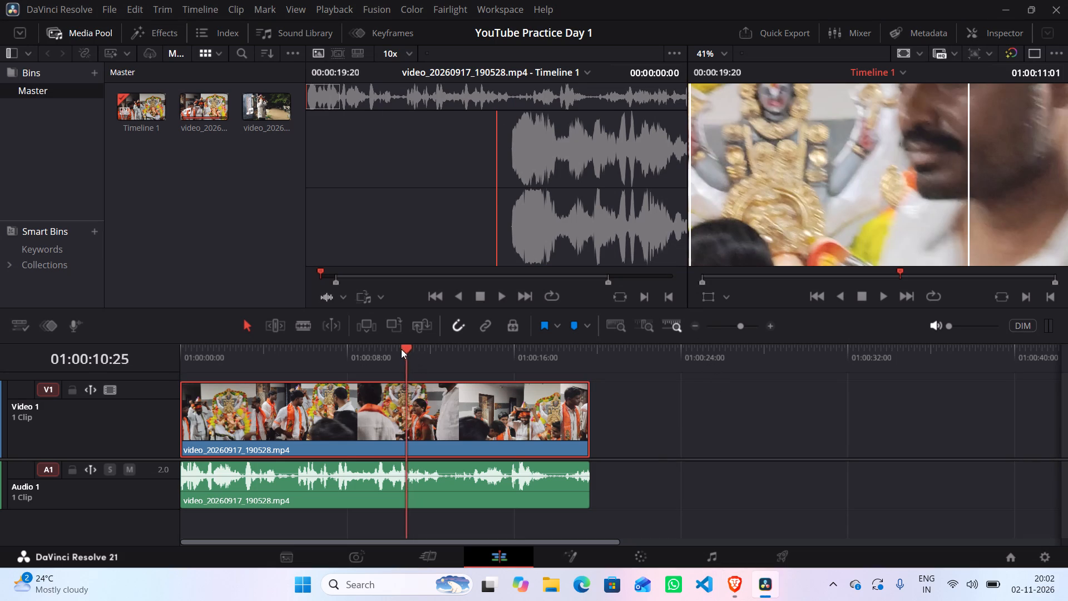
{"action": "left_click_drag", "start_coordinate": [401, 349], "coordinate": [157, 359]}
{"action": "left_click_drag", "start_coordinate": [212, 110], "coordinate": [756, 446]}
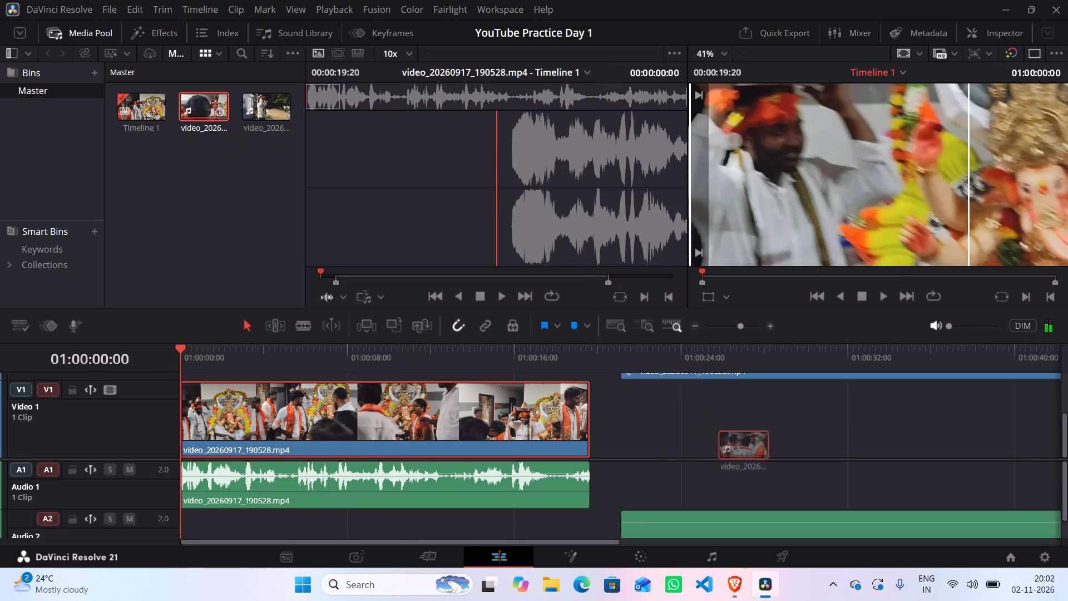
{"action": "left_click_drag", "start_coordinate": [756, 446], "coordinate": [652, 423]}
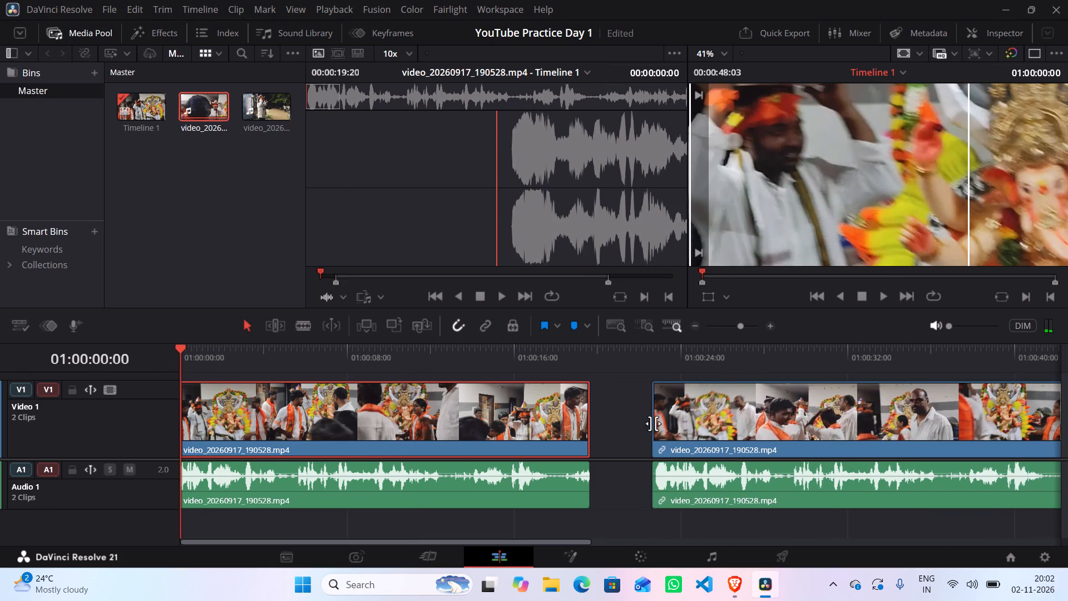
Close the gap by moving the second clip's video and audio against the end of the first clip.
{"action": "left_click_drag", "start_coordinate": [701, 413], "coordinate": [645, 406]}
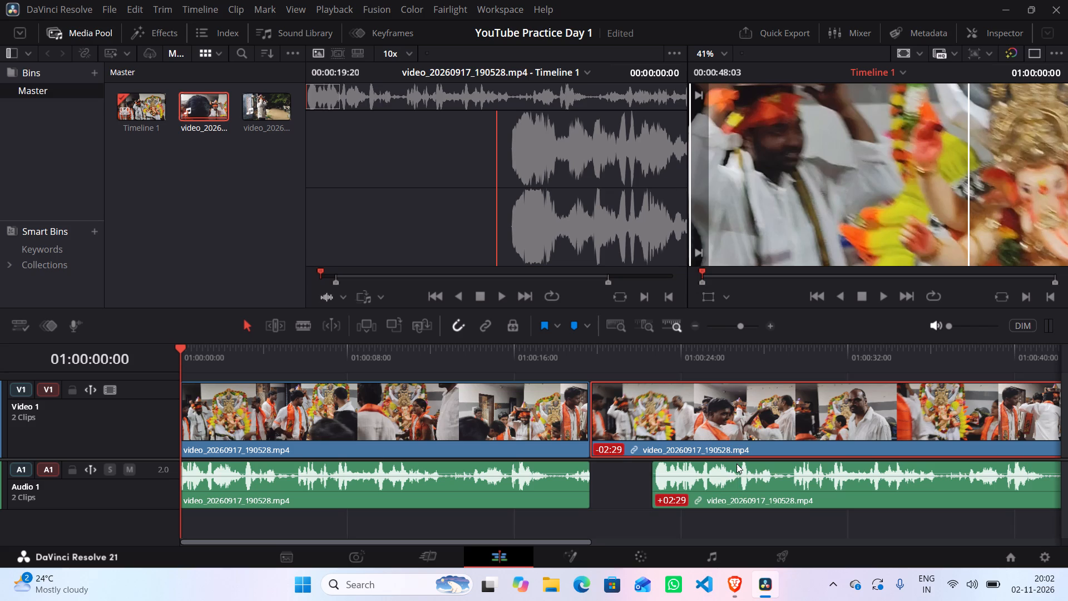
{"action": "left_click_drag", "start_coordinate": [740, 485], "coordinate": [683, 491]}
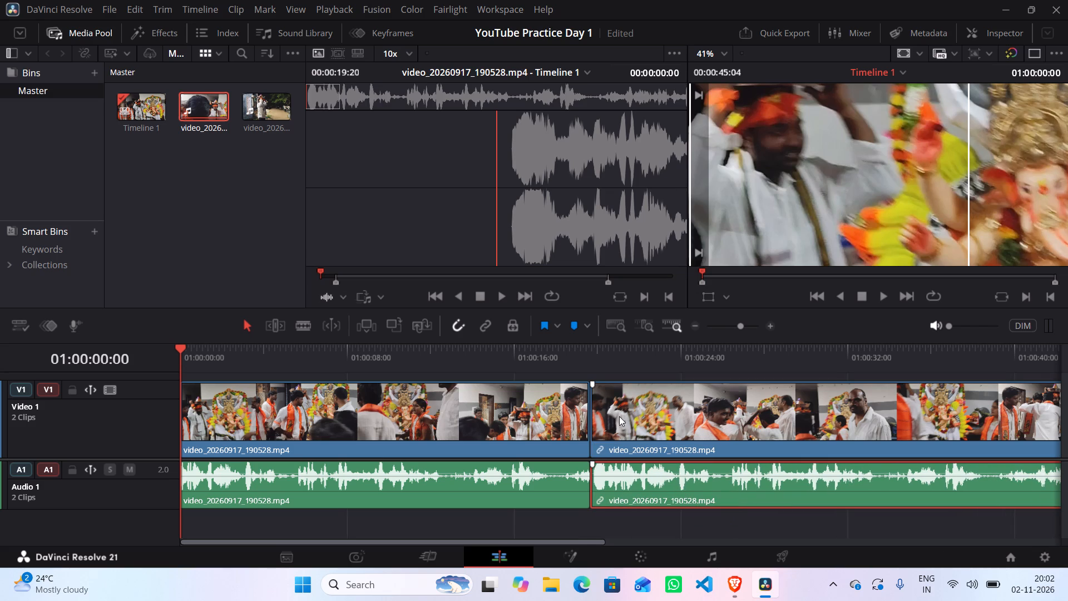
Play and scrub through the timeline to review the join between the clips and the second clip's footage.
{"action": "left_click_drag", "start_coordinate": [181, 348], "coordinate": [493, 358]}
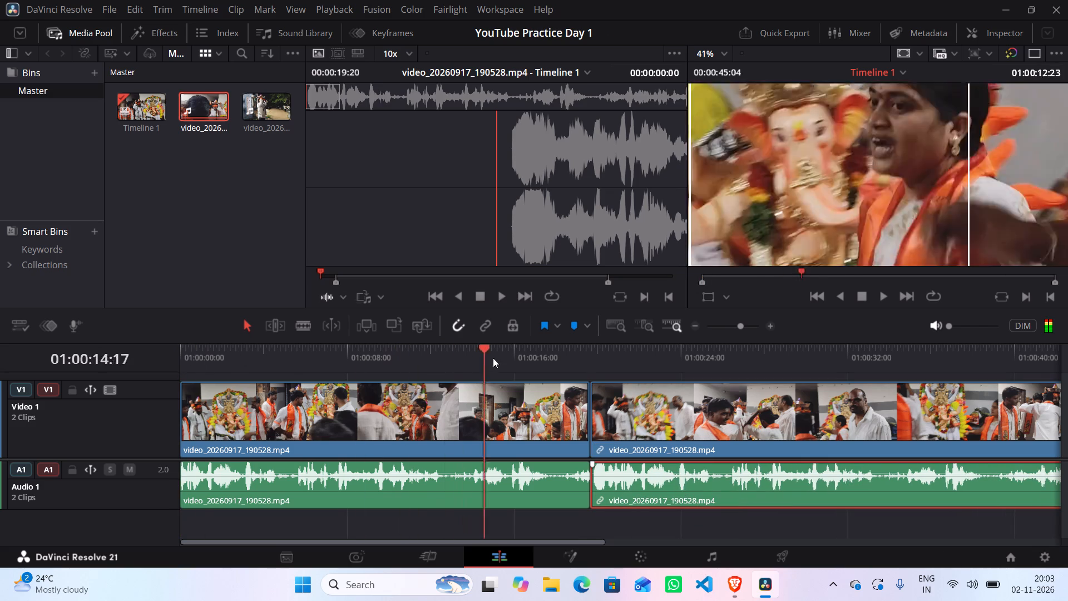
{"action": "left_click_drag", "start_coordinate": [493, 358], "coordinate": [586, 354]}
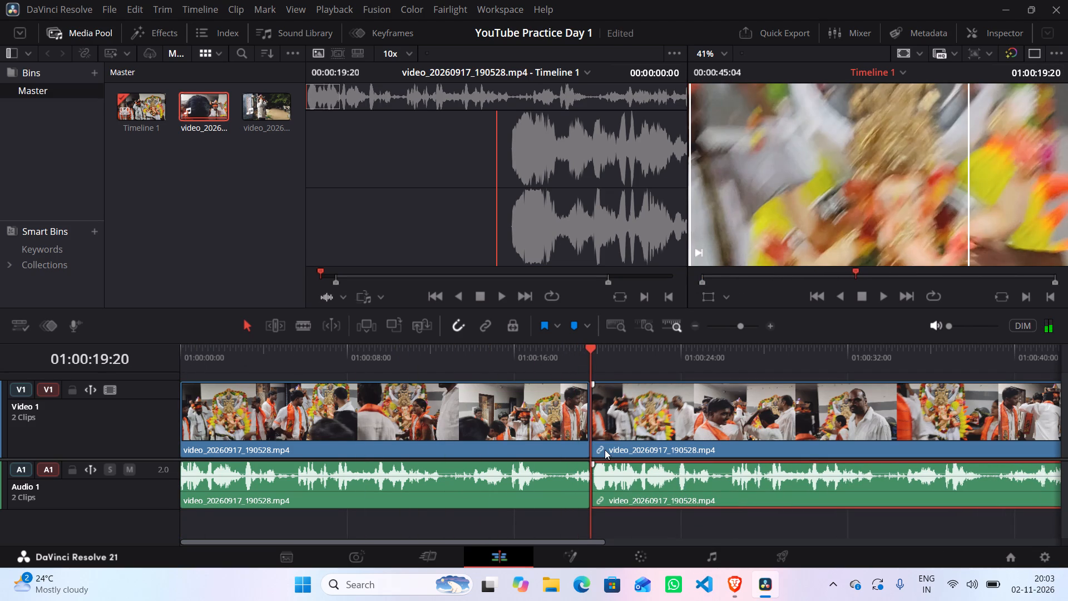
{"action": "key", "text": "space"}
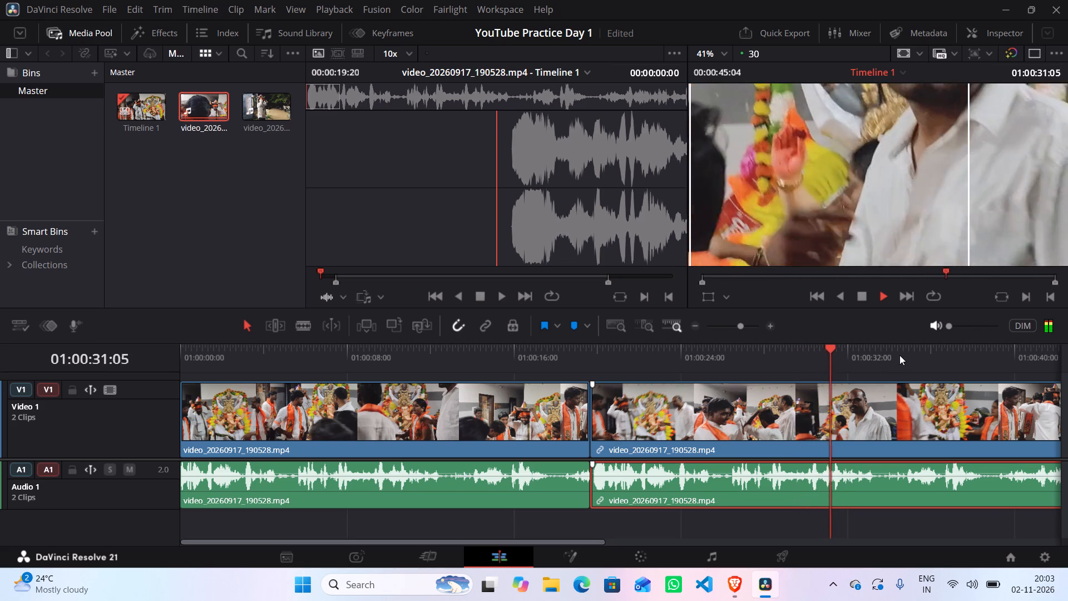
{"action": "left_click_drag", "start_coordinate": [849, 349], "coordinate": [834, 356]}
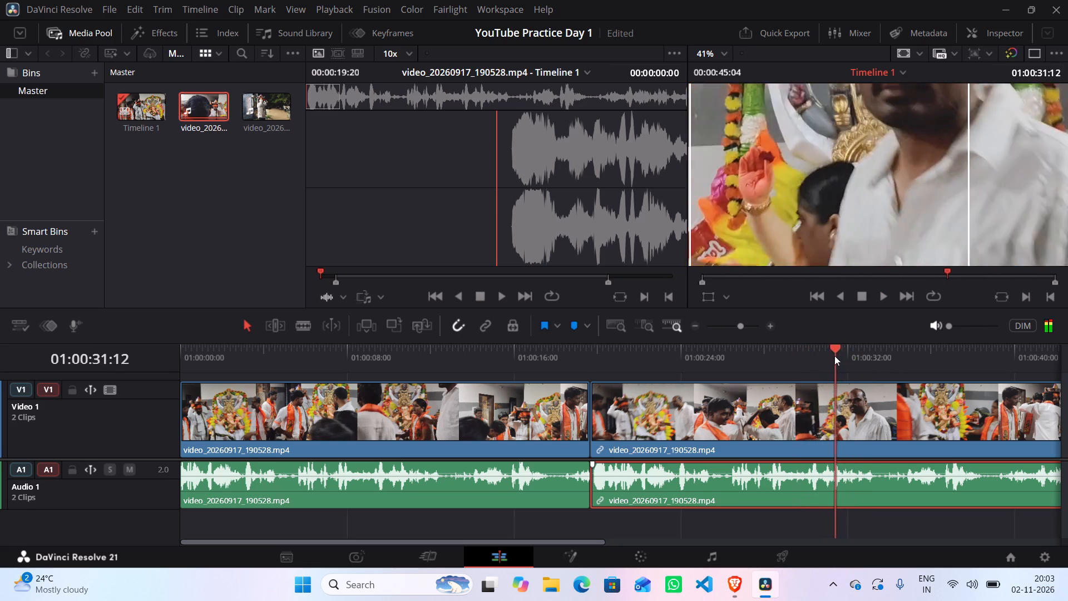
{"action": "left_click_drag", "start_coordinate": [834, 356], "coordinate": [760, 366]}
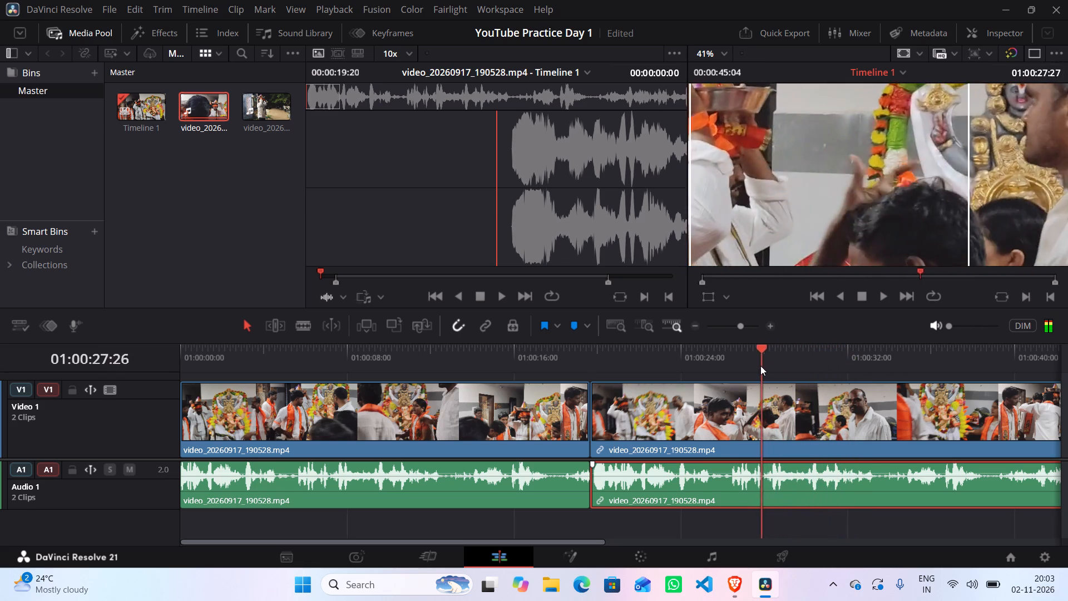
{"action": "left_click_drag", "start_coordinate": [760, 366], "coordinate": [688, 373]}
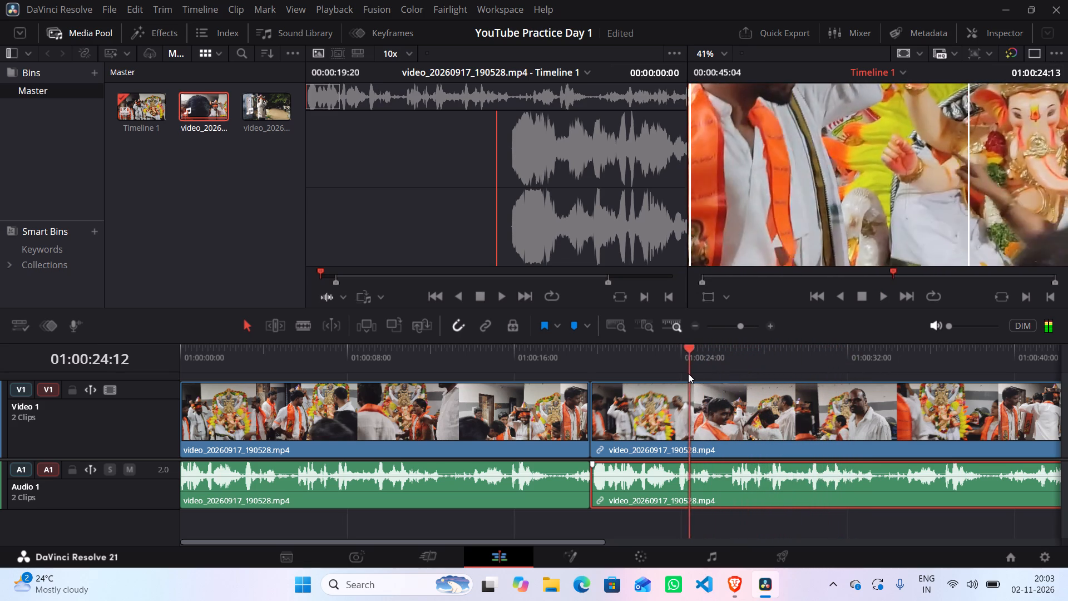
{"action": "left_click_drag", "start_coordinate": [688, 373], "coordinate": [610, 383]}
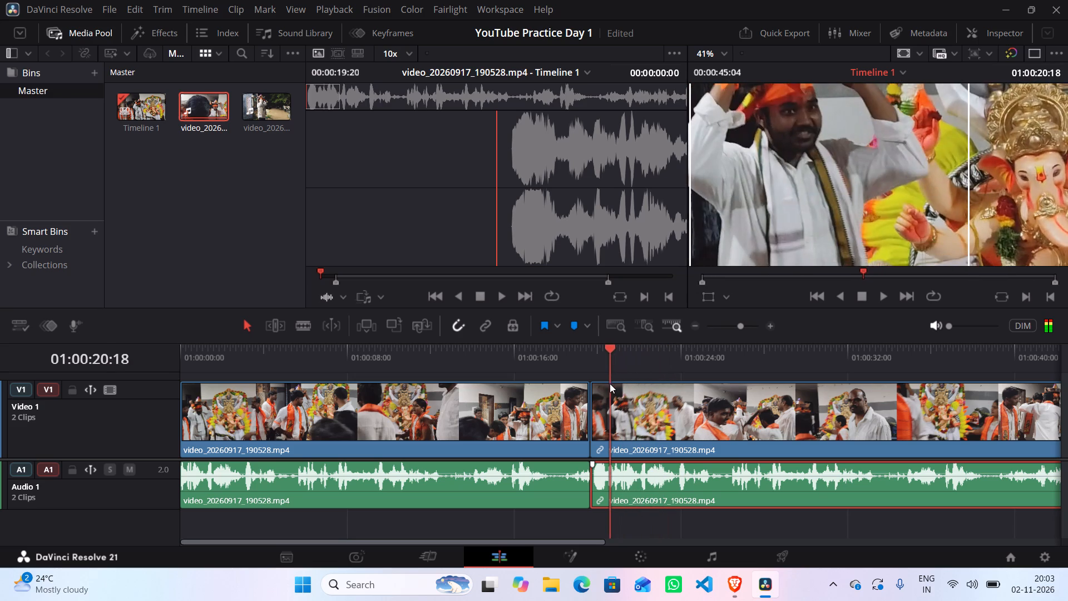
{"action": "left_click_drag", "start_coordinate": [610, 383], "coordinate": [679, 368]}
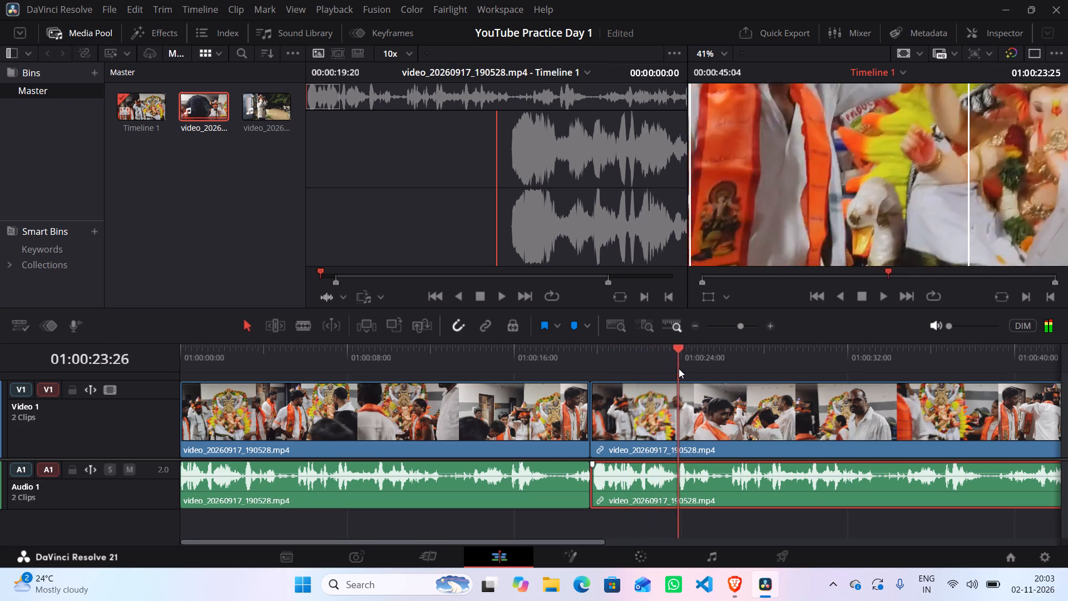
{"action": "left_click_drag", "start_coordinate": [679, 368], "coordinate": [708, 363]}
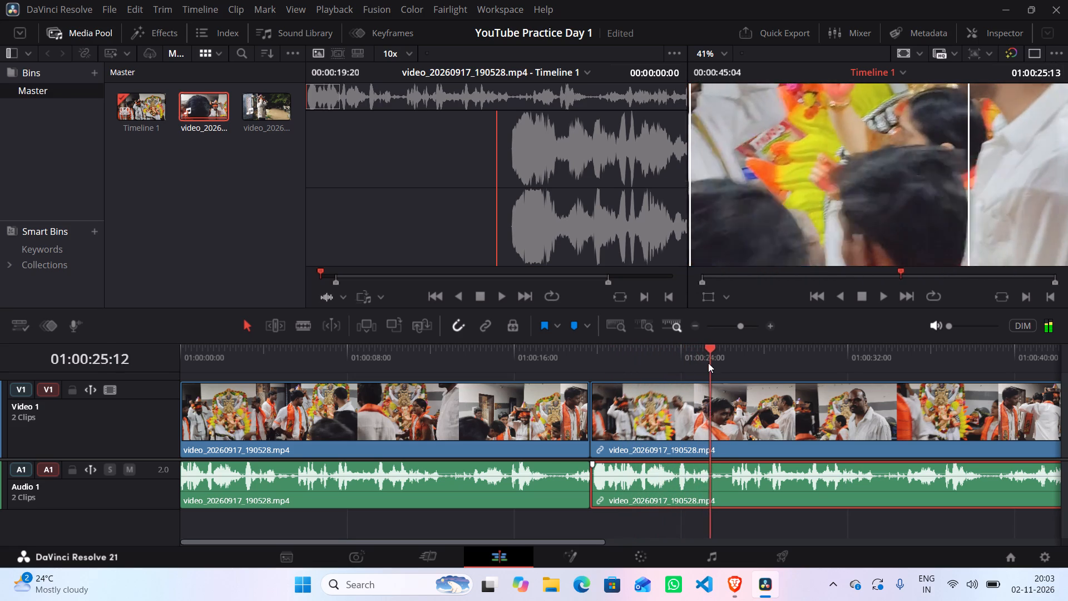
{"action": "left_click_drag", "start_coordinate": [708, 363], "coordinate": [670, 375]}
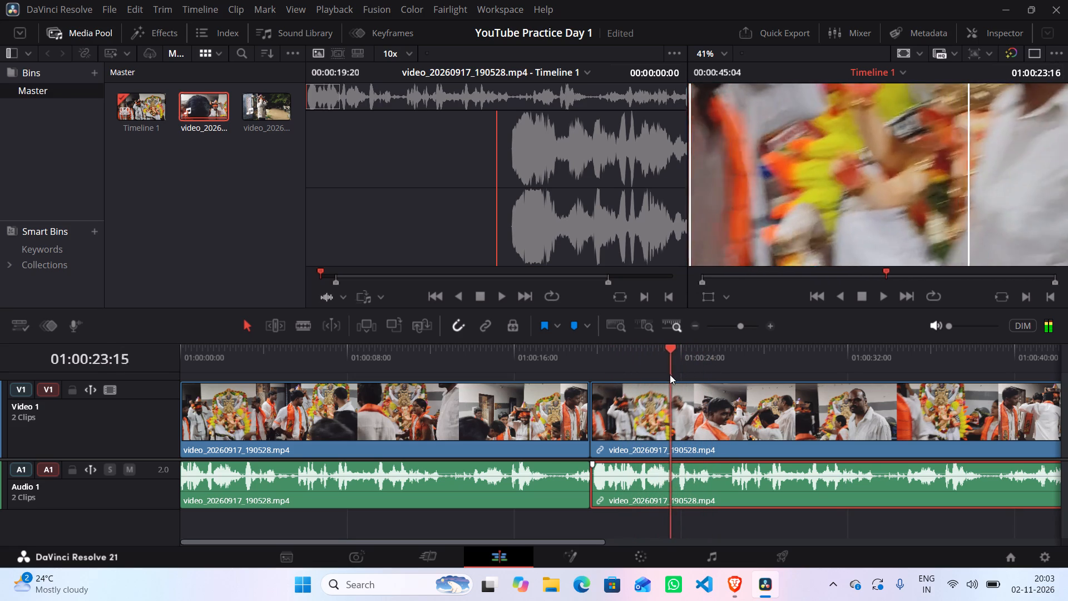
{"action": "left_click_drag", "start_coordinate": [670, 375], "coordinate": [650, 380]}
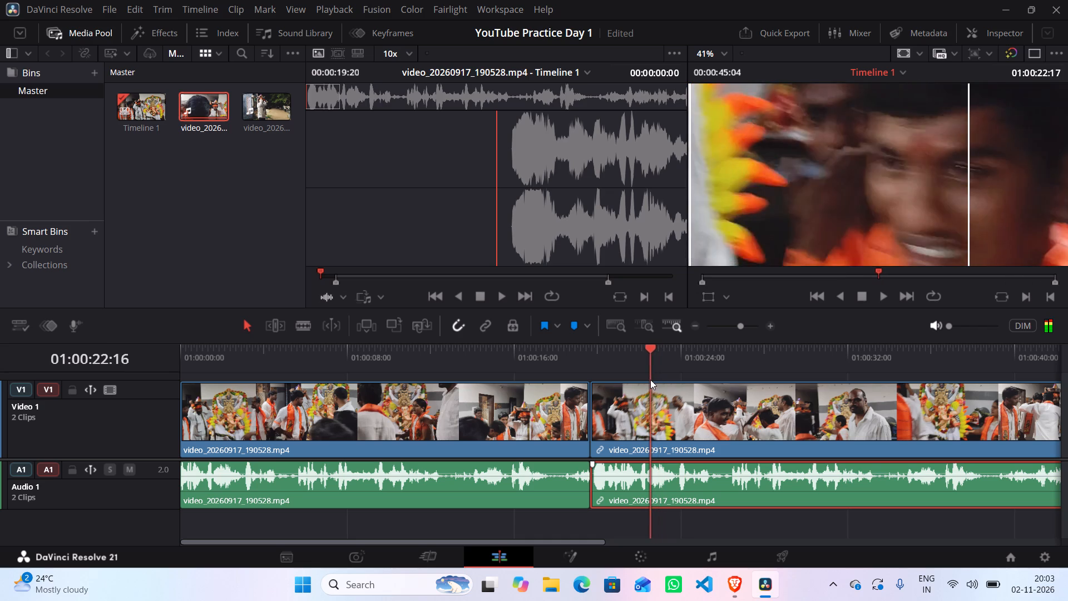
{"action": "left_click_drag", "start_coordinate": [650, 380], "coordinate": [591, 396]}
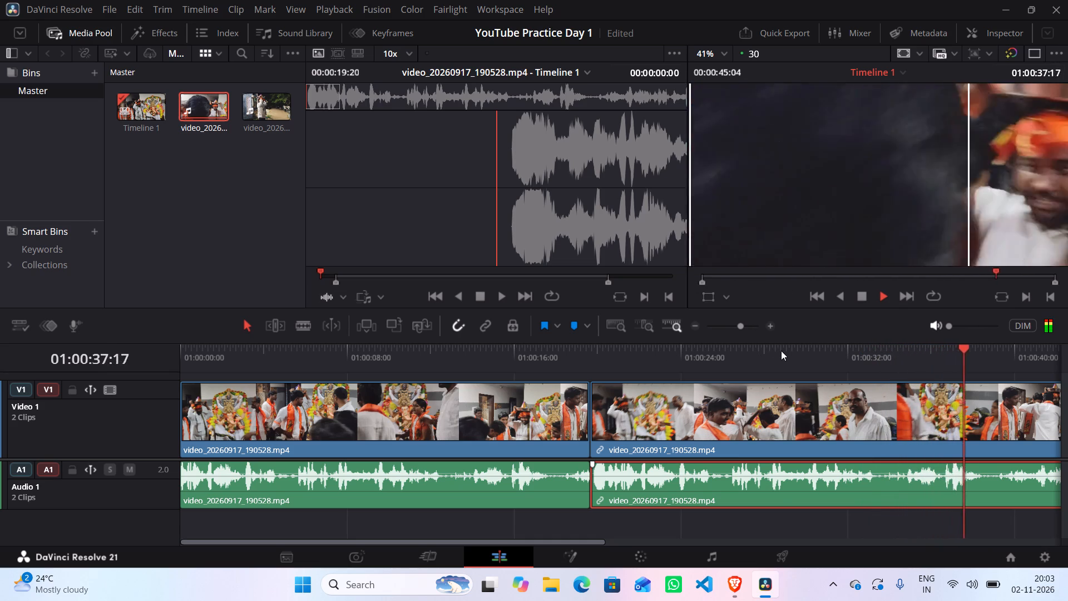
{"action": "left_click_drag", "start_coordinate": [781, 351], "coordinate": [759, 353]}
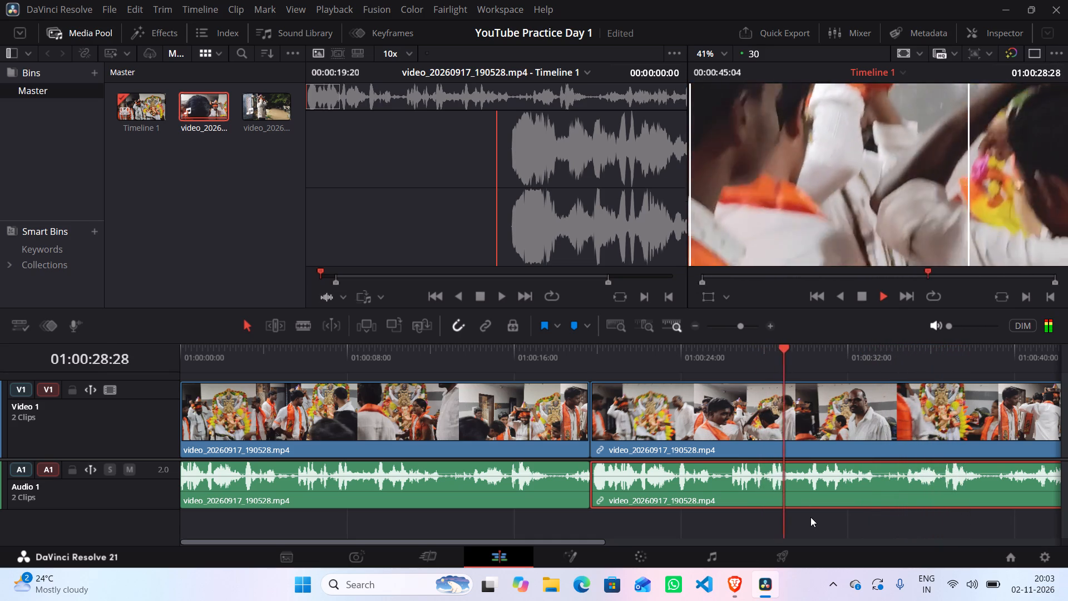
{"action": "key", "text": "Right"}
{"action": "key", "text": "Right"}
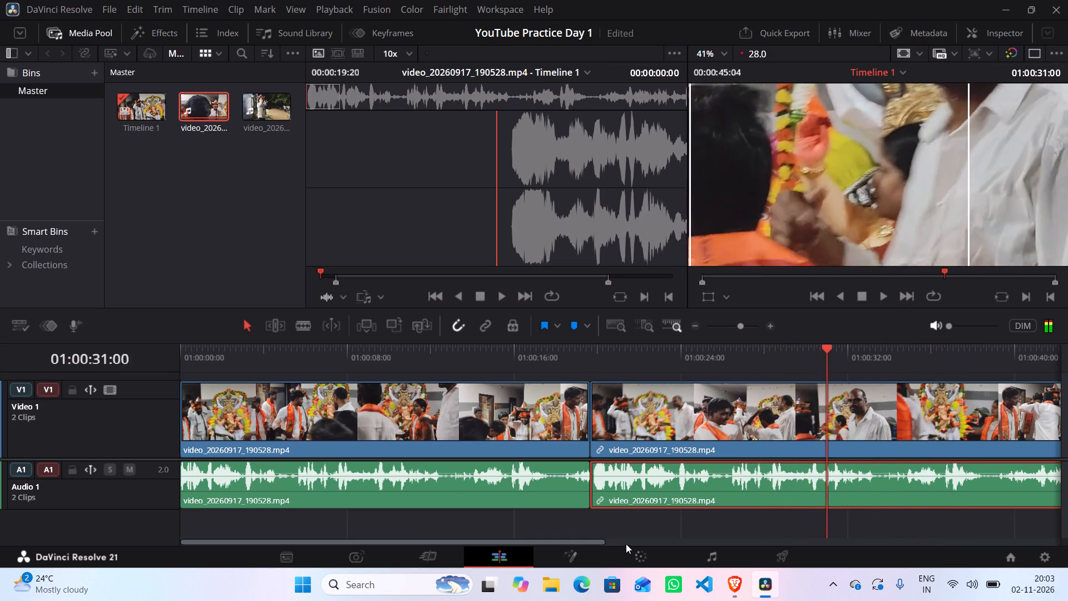
{"action": "left_click_drag", "start_coordinate": [592, 540], "coordinate": [641, 545]}
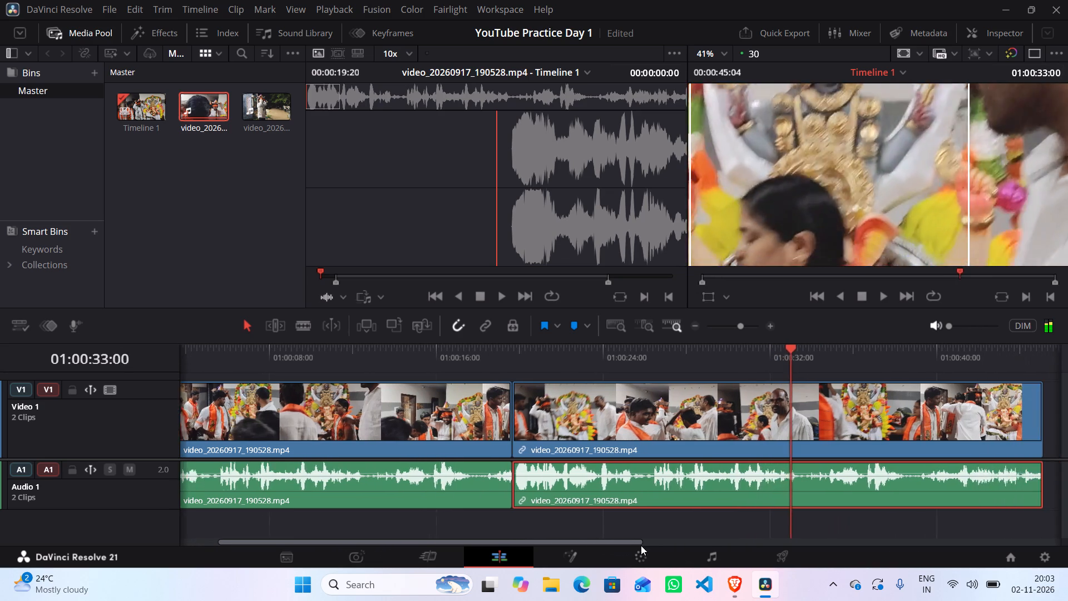
{"action": "left_click_drag", "start_coordinate": [641, 545], "coordinate": [713, 545]}
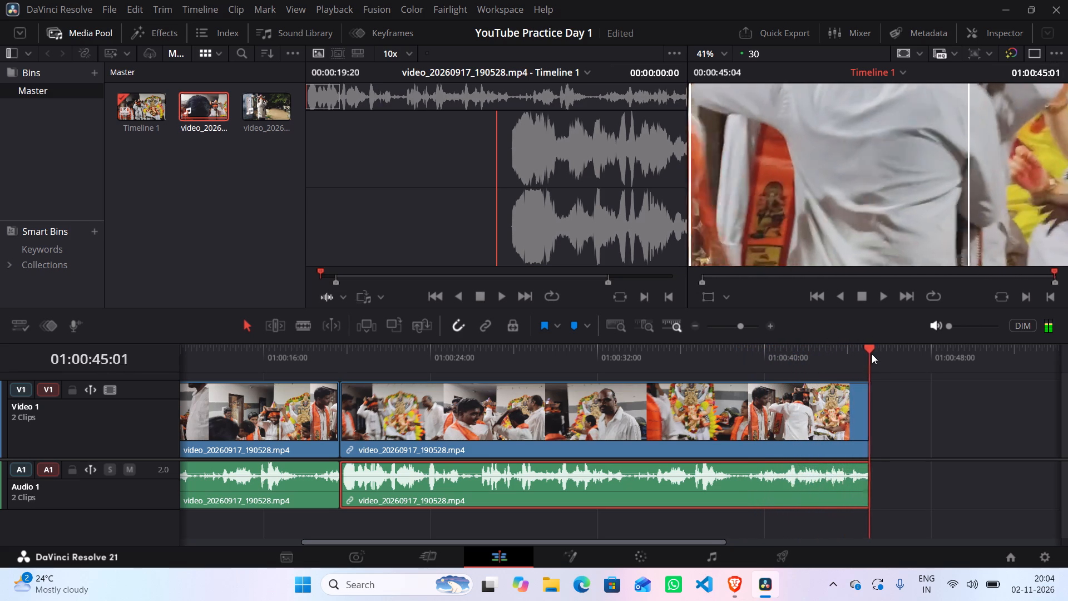
Split the second clip's video and audio at 01:00:40:20 on the timeline.
{"action": "left_click_drag", "start_coordinate": [872, 349], "coordinate": [853, 354]}
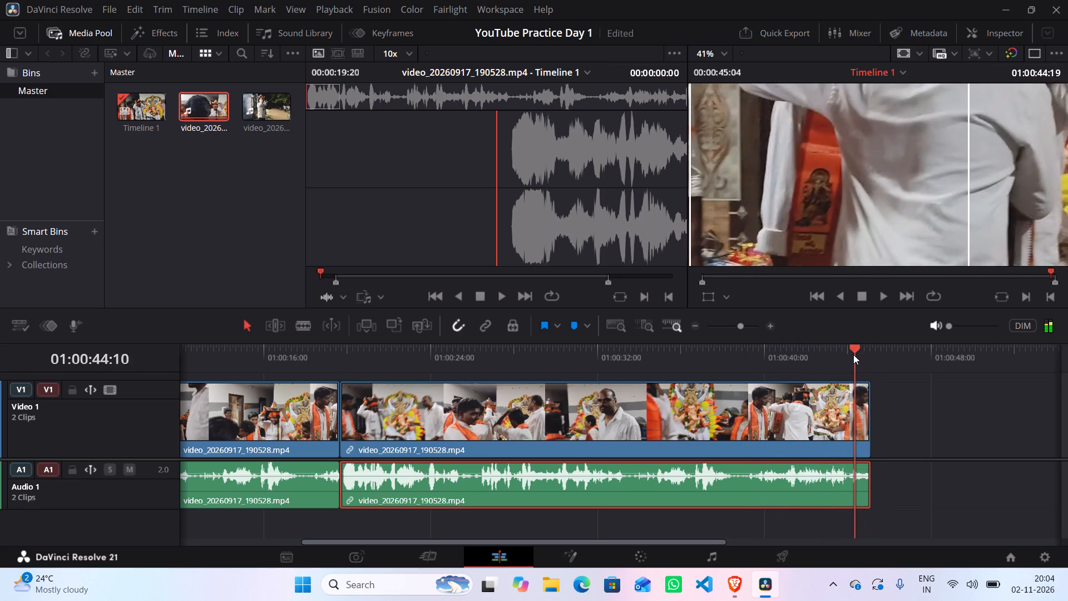
{"action": "left_click_drag", "start_coordinate": [853, 354], "coordinate": [803, 368]}
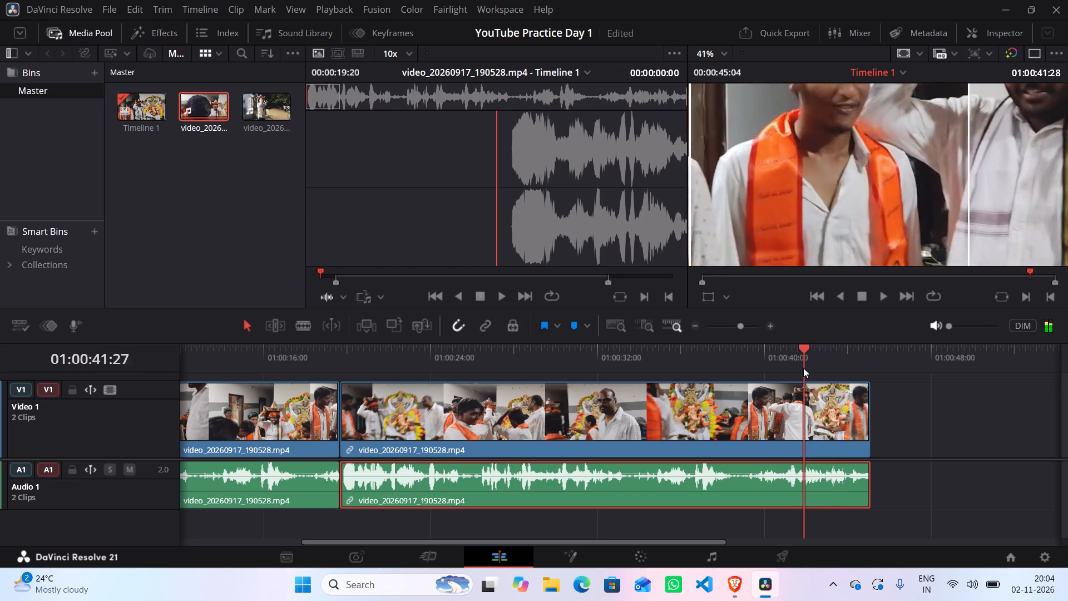
{"action": "left_click_drag", "start_coordinate": [803, 368], "coordinate": [772, 377]}
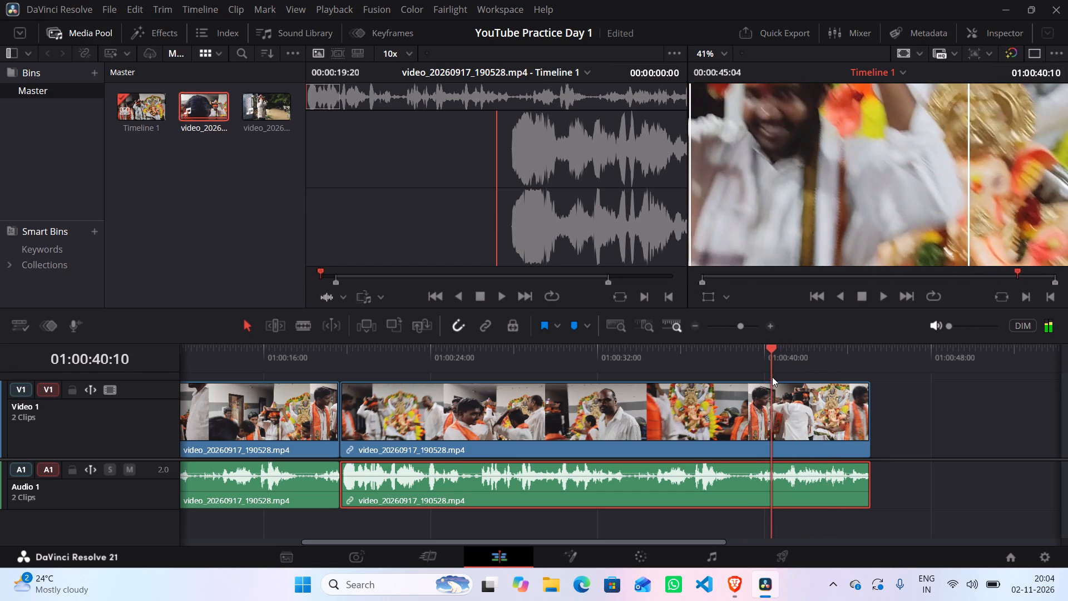
{"action": "left_click_drag", "start_coordinate": [772, 377], "coordinate": [778, 375]}
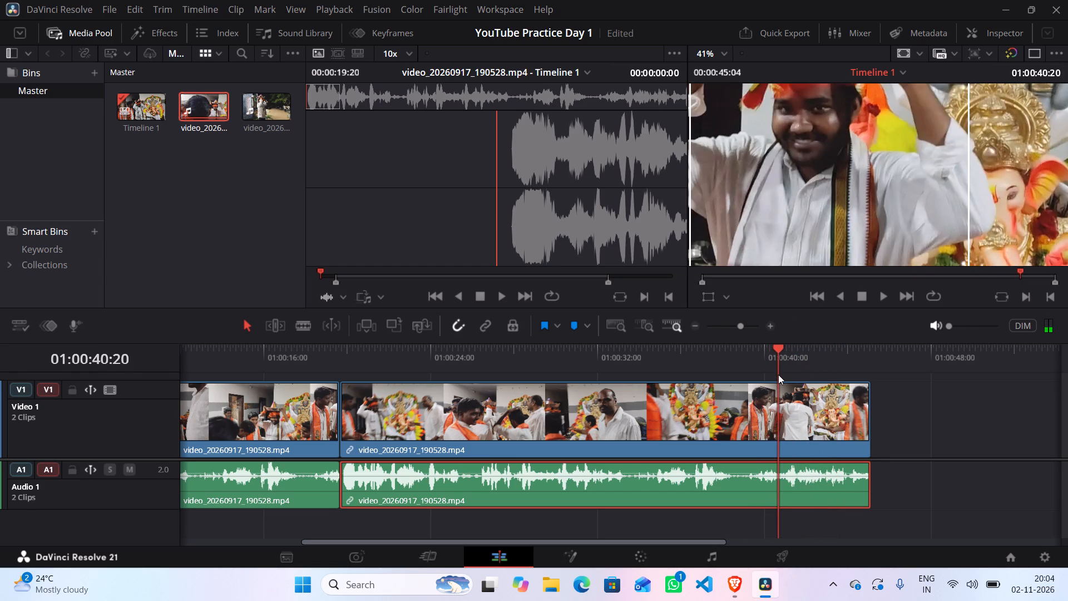
{"action": "key", "text": "ctrl+b"}
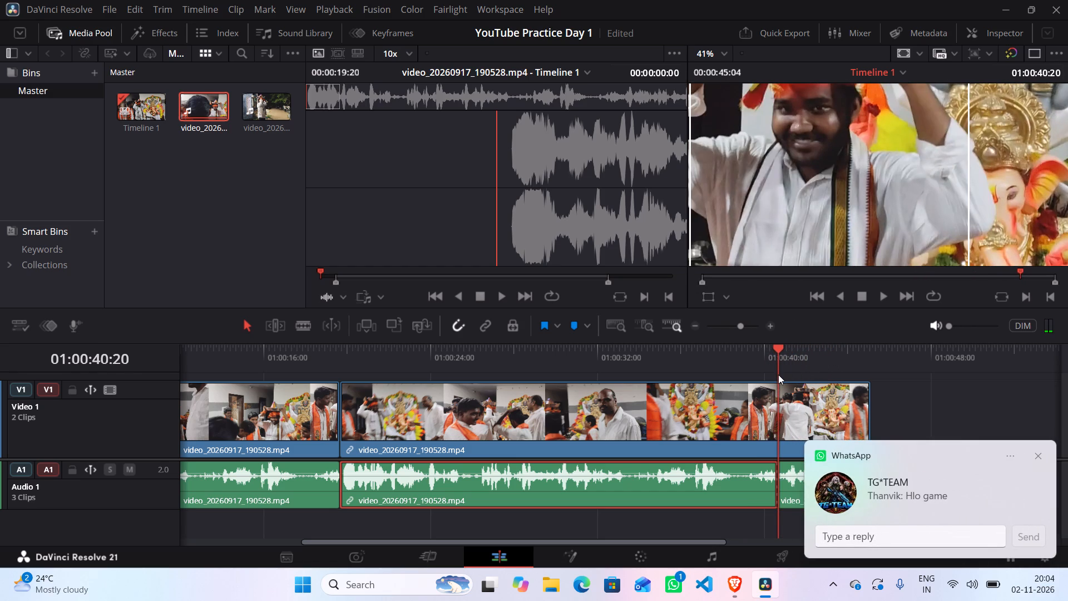
{"action": "left_click", "coordinate": [793, 388]}
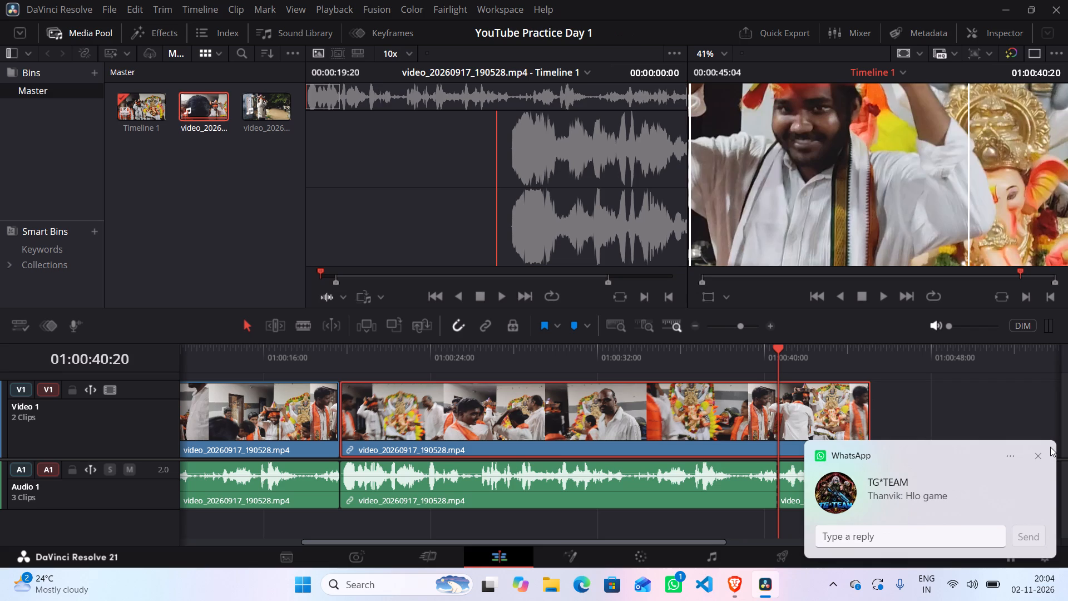
{"action": "left_click", "coordinate": [1037, 454]}
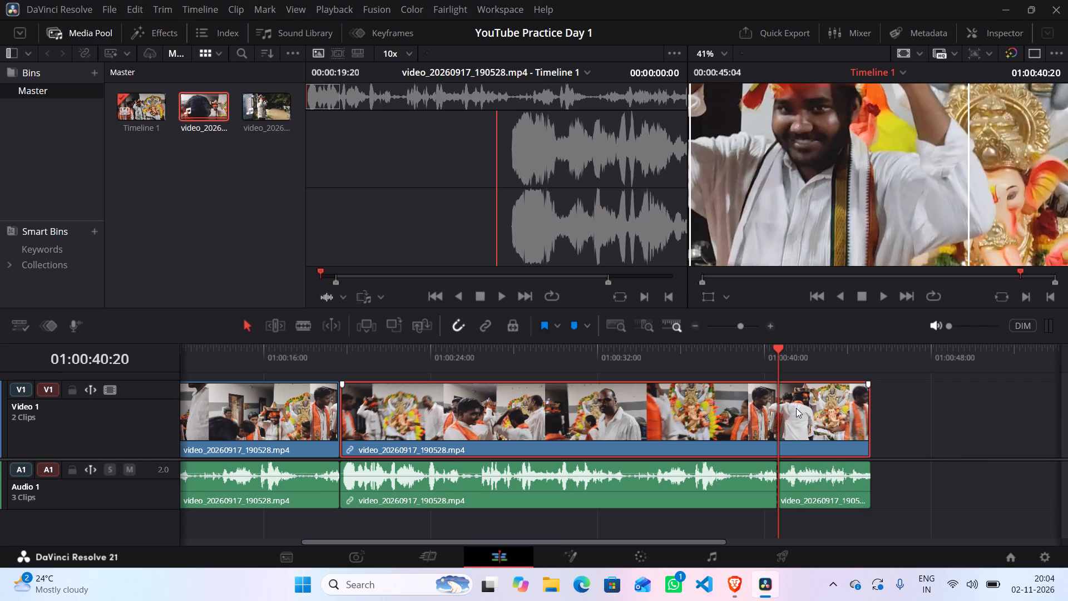
{"action": "key", "text": "ctrl+b"}
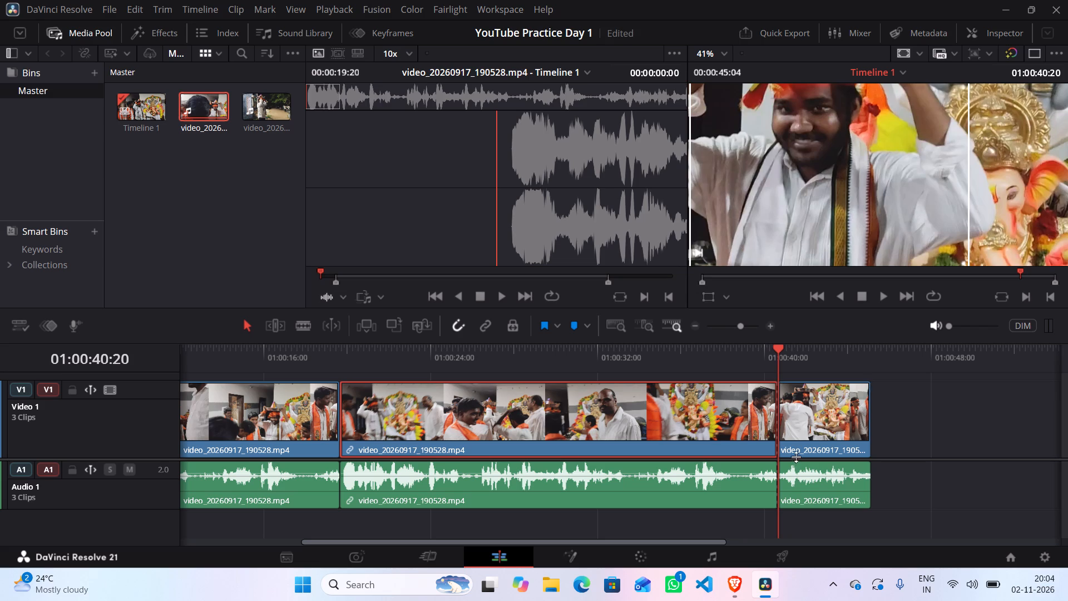
Delete the split-off end piece after 01:00:40:20 from both Video 1 and Audio 1.
{"action": "left_click", "coordinate": [803, 427]}
{"action": "key", "text": "BackSpace"}
{"action": "left_click", "coordinate": [817, 485]}
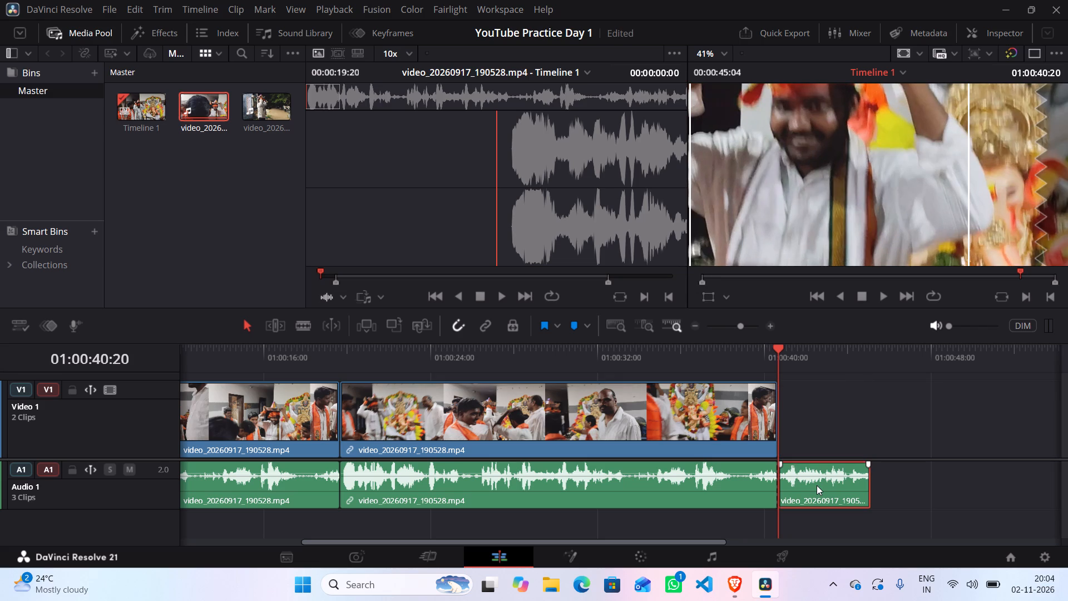
{"action": "key", "text": "BackSpace"}
Return the playhead to the start of the timeline at 01:00:00:00.
{"action": "left_click_drag", "start_coordinate": [777, 345], "coordinate": [144, 352]}
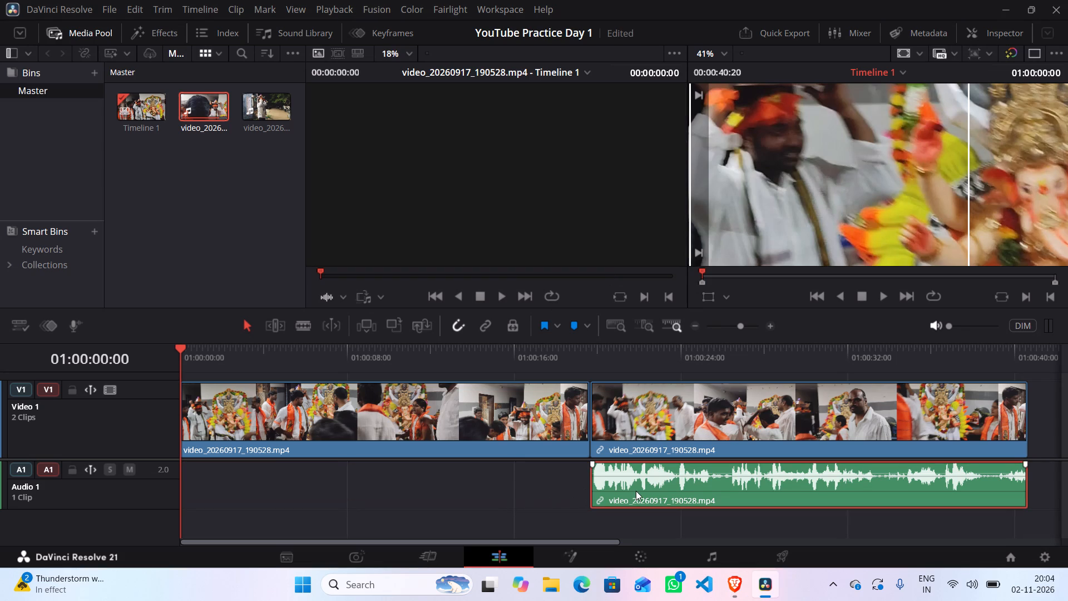
{"action": "key", "text": "BackSpace"}
{"action": "scroll", "coordinate": [370, 457], "scroll_direction": "up", "scroll_amount": 4}
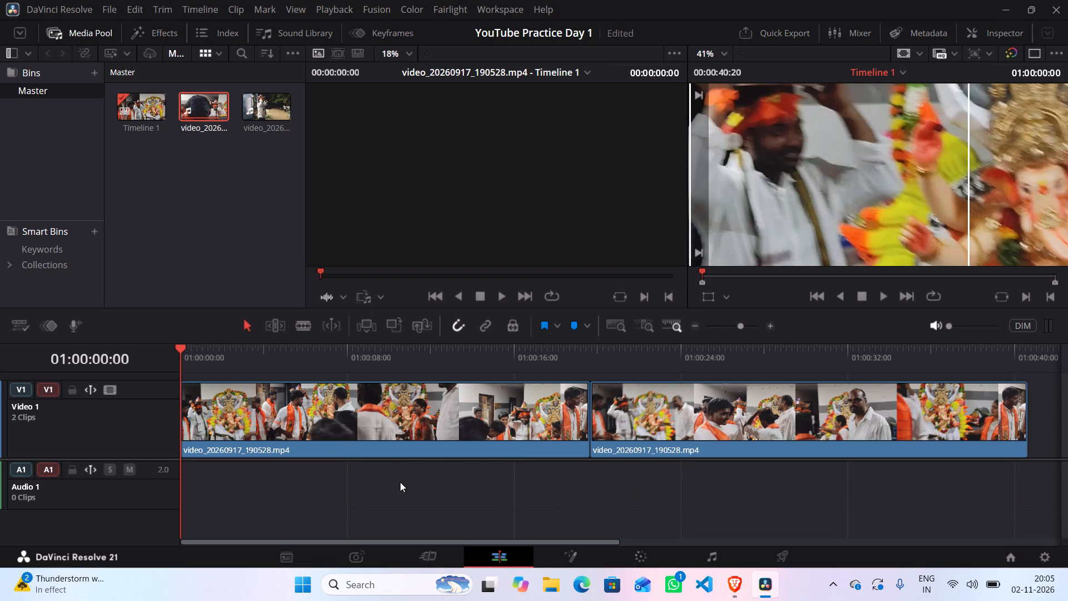
Play part of the timeline, and place video_20260917_190626.mp4 after the last clip, at about 01:00:45:00 on Video 2 and Audio 2.
{"action": "key", "text": "space"}
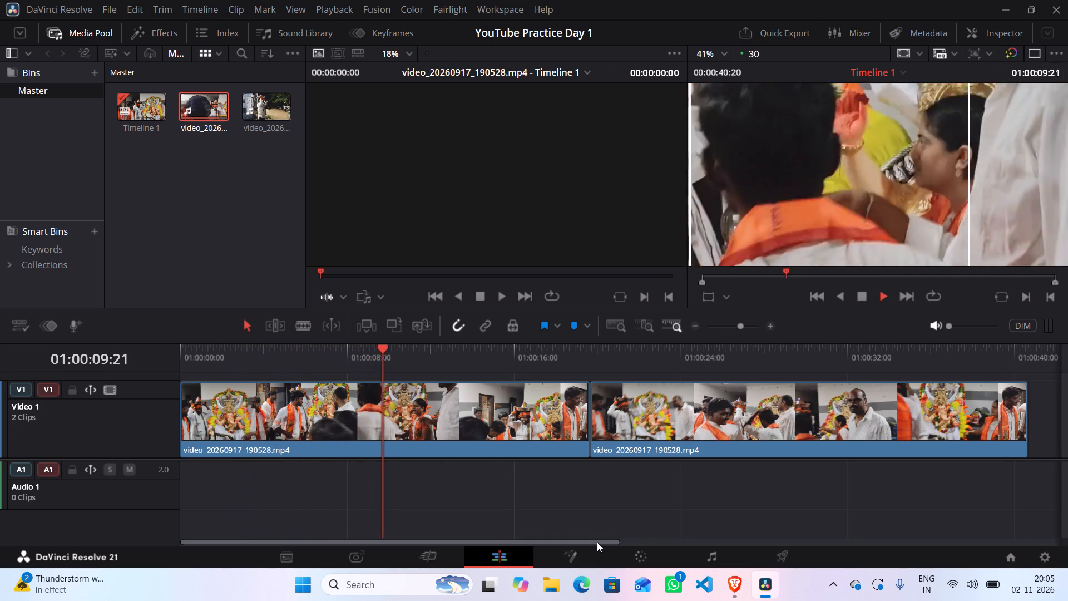
{"action": "left_click_drag", "start_coordinate": [597, 542], "coordinate": [785, 536]}
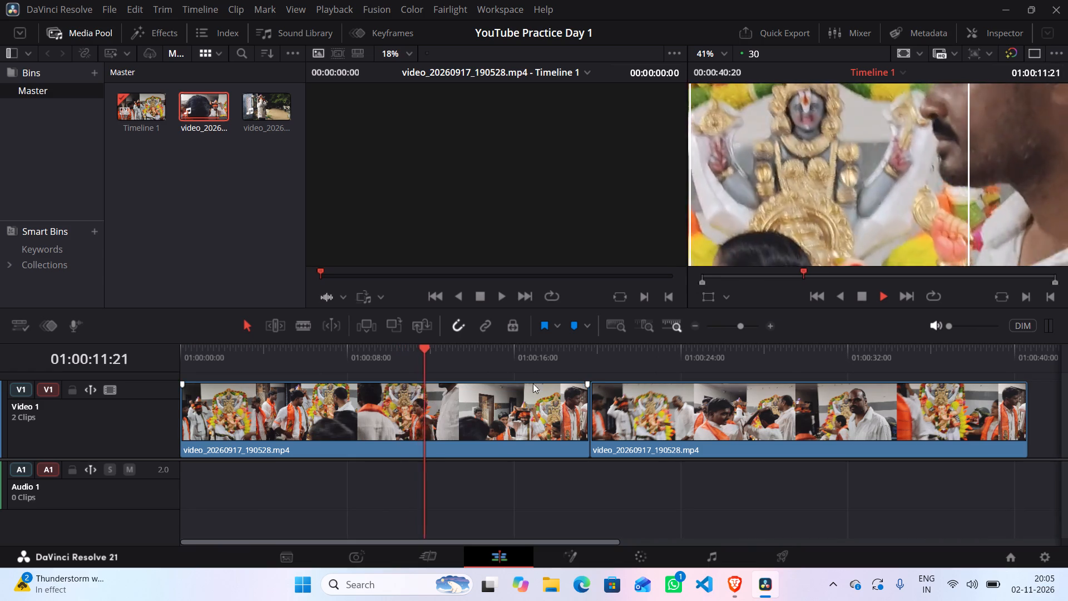
{"action": "key", "text": "space"}
{"action": "left_click_drag", "start_coordinate": [499, 542], "coordinate": [591, 541]}
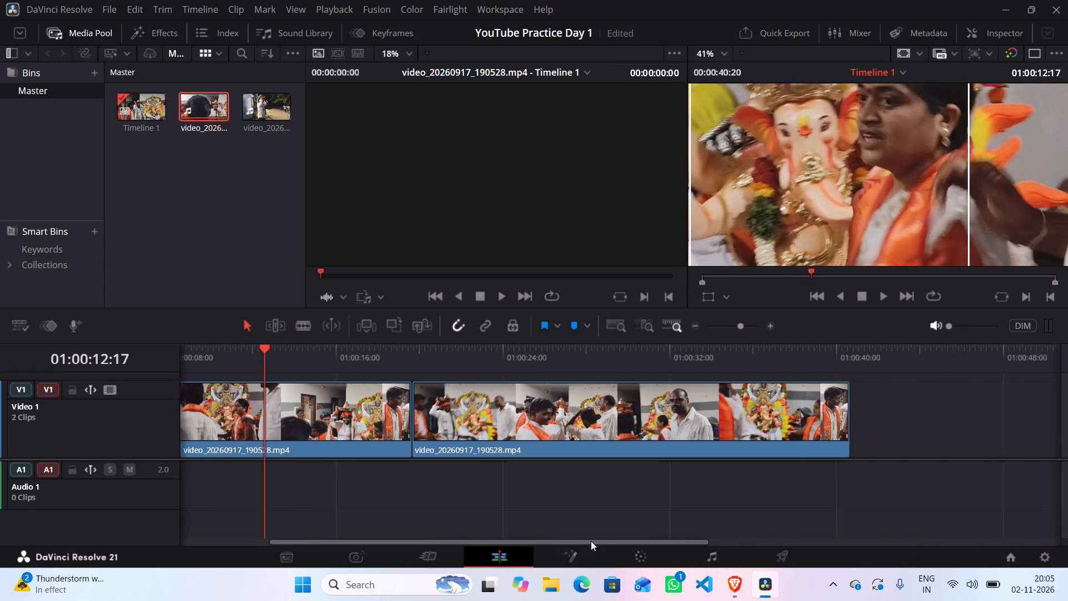
{"action": "left_click_drag", "start_coordinate": [591, 541], "coordinate": [758, 520]}
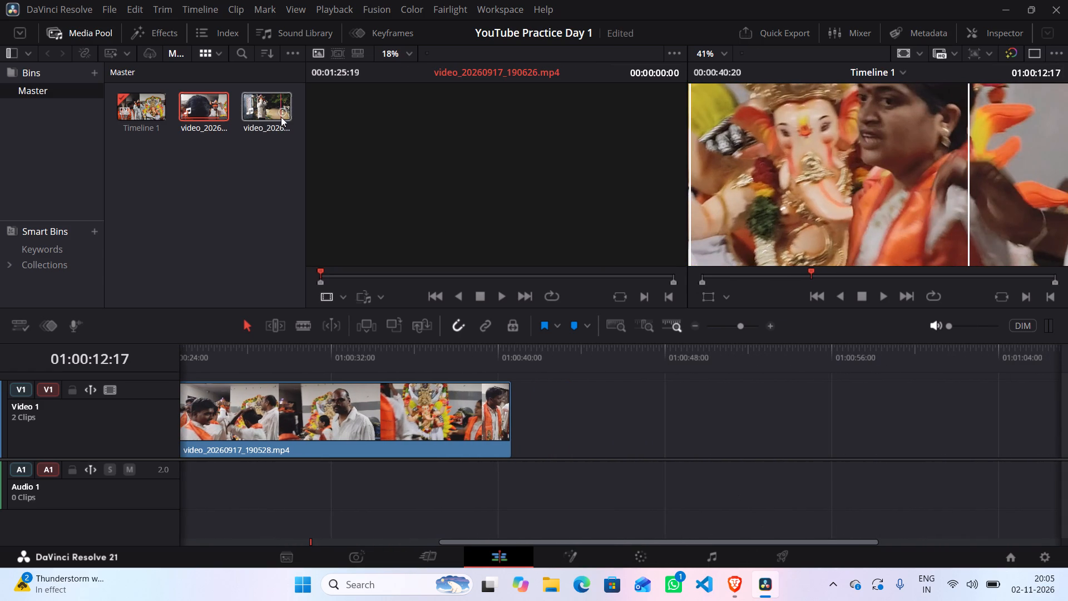
{"action": "left_click_drag", "start_coordinate": [265, 104], "coordinate": [602, 378]}
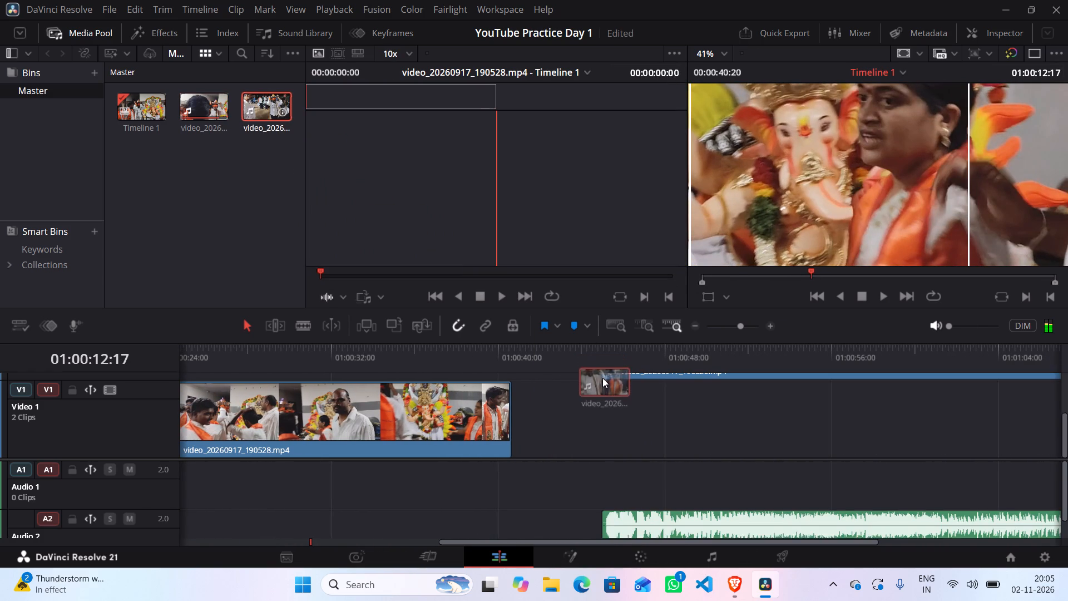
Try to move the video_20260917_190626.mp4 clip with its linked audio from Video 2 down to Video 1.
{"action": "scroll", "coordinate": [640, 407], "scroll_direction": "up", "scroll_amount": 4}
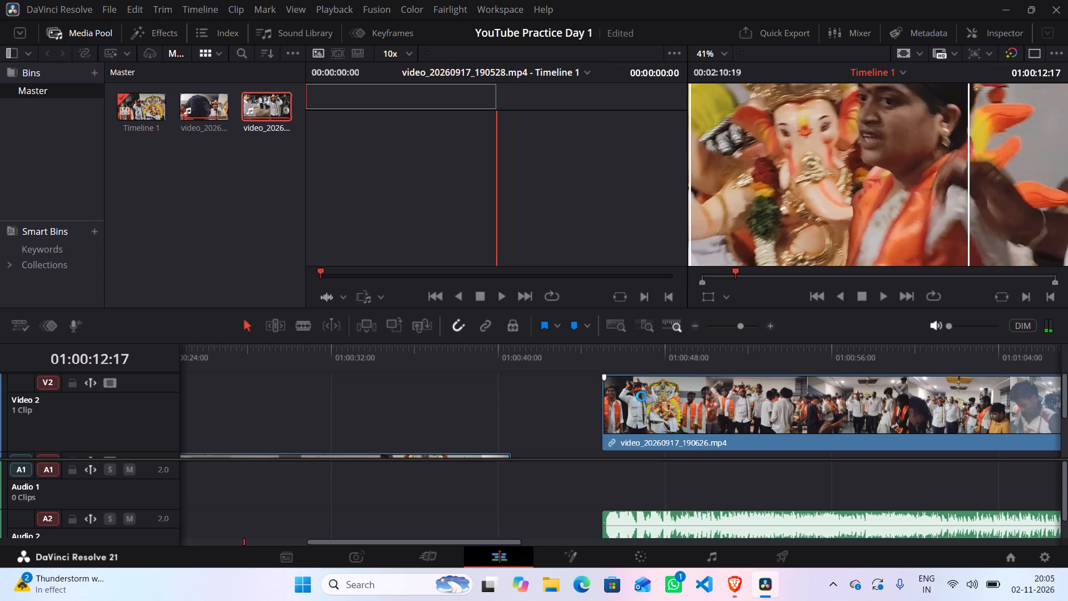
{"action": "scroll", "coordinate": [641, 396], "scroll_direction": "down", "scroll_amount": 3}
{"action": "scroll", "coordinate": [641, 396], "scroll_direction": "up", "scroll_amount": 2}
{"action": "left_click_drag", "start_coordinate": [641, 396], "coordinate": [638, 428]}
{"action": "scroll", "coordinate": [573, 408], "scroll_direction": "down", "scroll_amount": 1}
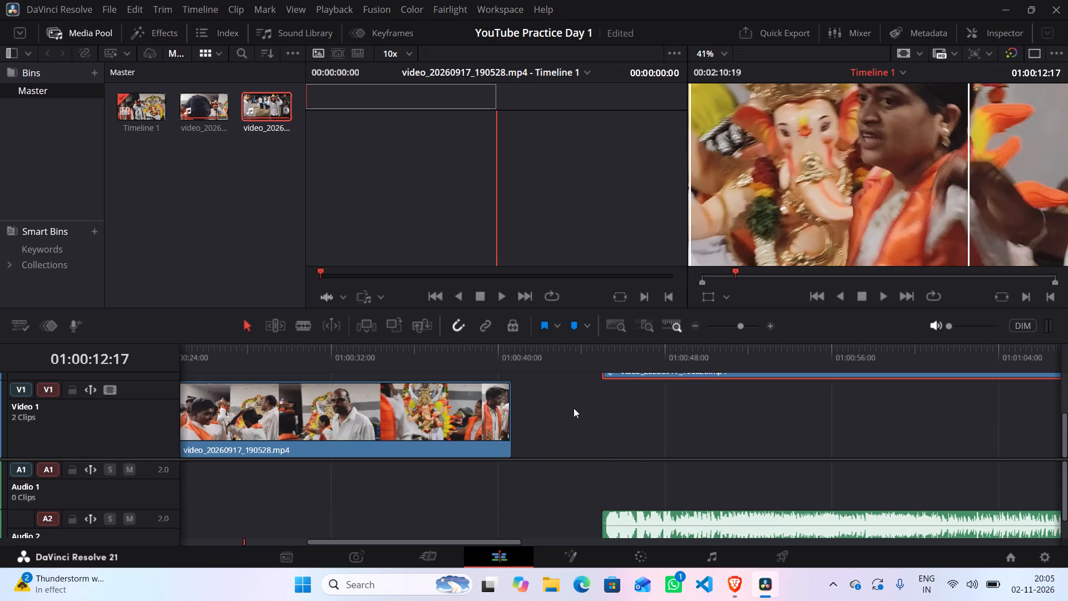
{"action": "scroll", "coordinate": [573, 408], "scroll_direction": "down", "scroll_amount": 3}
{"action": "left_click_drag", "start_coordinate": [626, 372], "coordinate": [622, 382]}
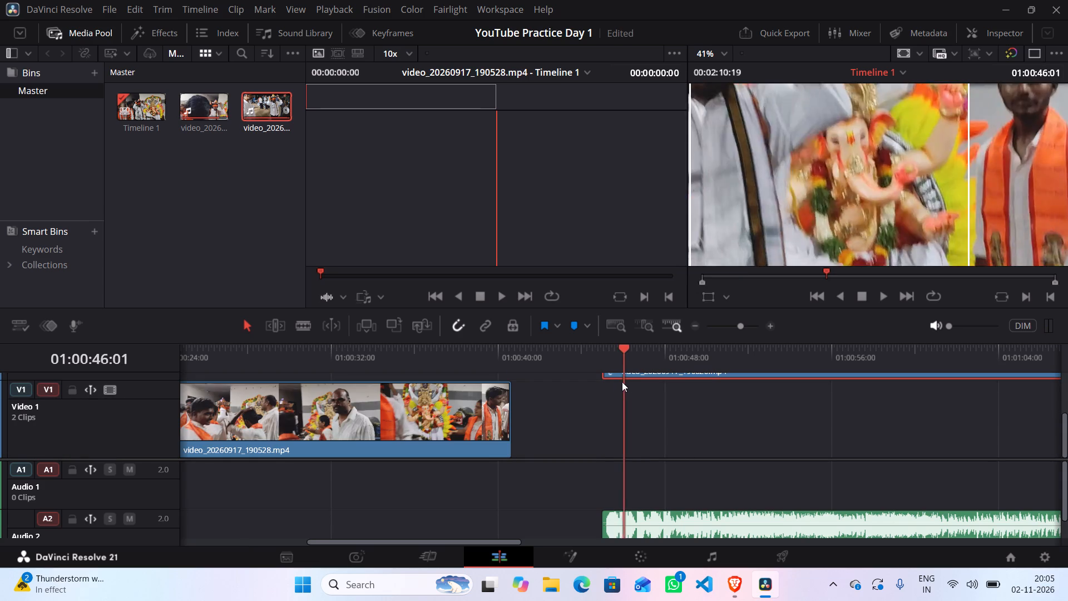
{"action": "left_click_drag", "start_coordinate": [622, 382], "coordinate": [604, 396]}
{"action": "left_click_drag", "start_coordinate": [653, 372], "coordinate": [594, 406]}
Delete the audio of video_20260917_190626.mp4 from the Audio 2 track, keeping its video.
{"action": "left_click", "coordinate": [639, 519]}
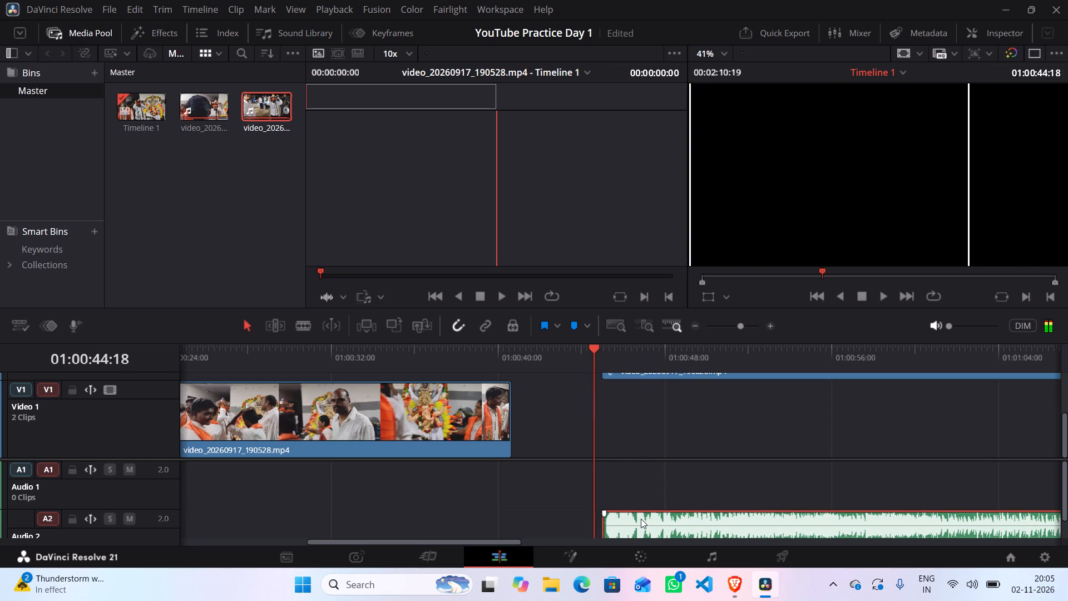
{"action": "key", "text": "BackSpace"}
Move the video_20260917_190626.mp4 video from Video 2 to Video 1, directly against the end of the preceding clip.
{"action": "scroll", "coordinate": [642, 514], "scroll_direction": "up", "scroll_amount": 2}
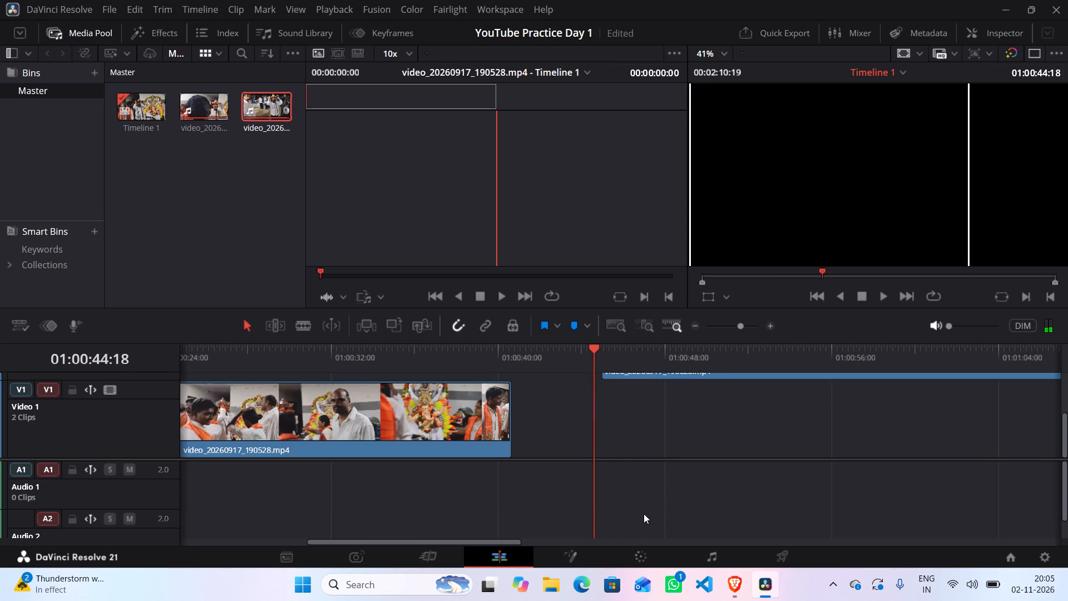
{"action": "left_click_drag", "start_coordinate": [639, 377], "coordinate": [605, 377]}
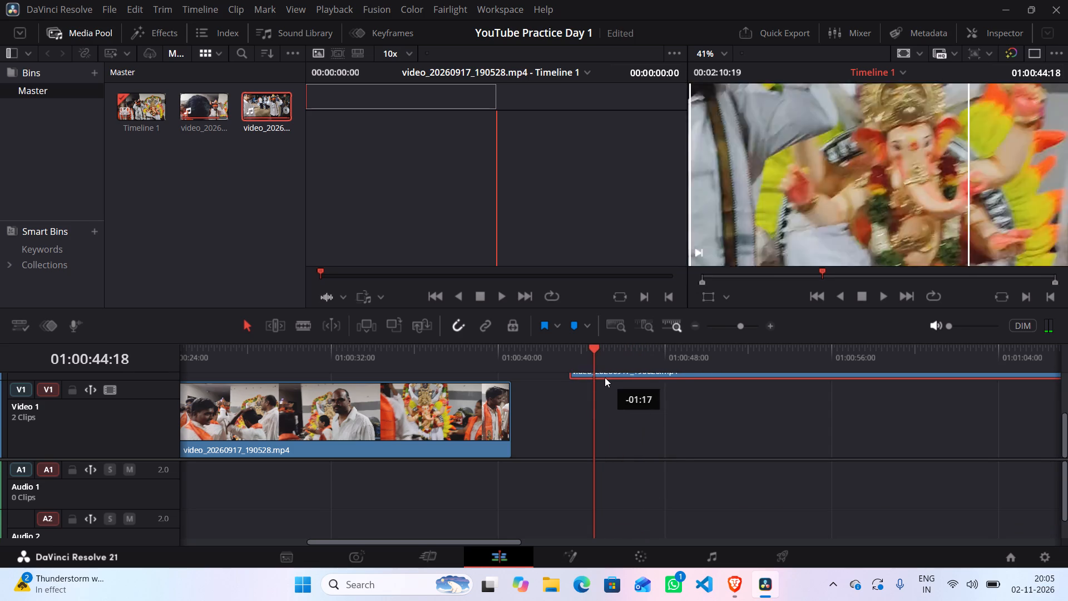
{"action": "left_click_drag", "start_coordinate": [605, 377], "coordinate": [543, 390]}
{"action": "left_click", "coordinate": [523, 524]}
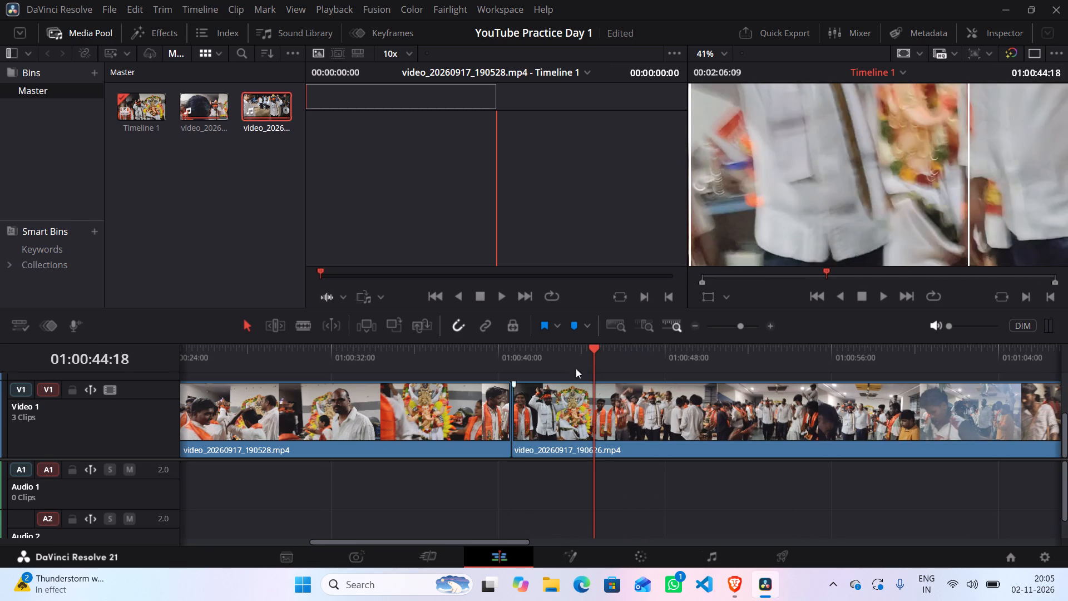
Play the start of the video_20260917_190626.mp4 clip to find a cut point and split the clip at 01:00:43:03.
{"action": "left_click_drag", "start_coordinate": [594, 349], "coordinate": [513, 363]}
{"action": "key", "text": "space"}
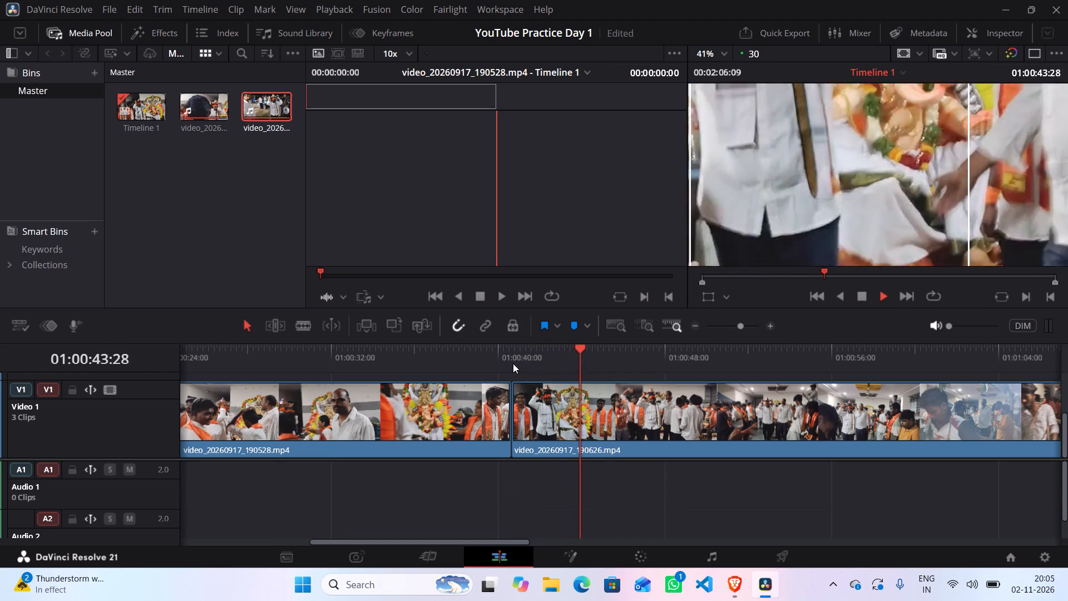
{"action": "key", "text": "space"}
{"action": "left_click_drag", "start_coordinate": [594, 344], "coordinate": [594, 345]}
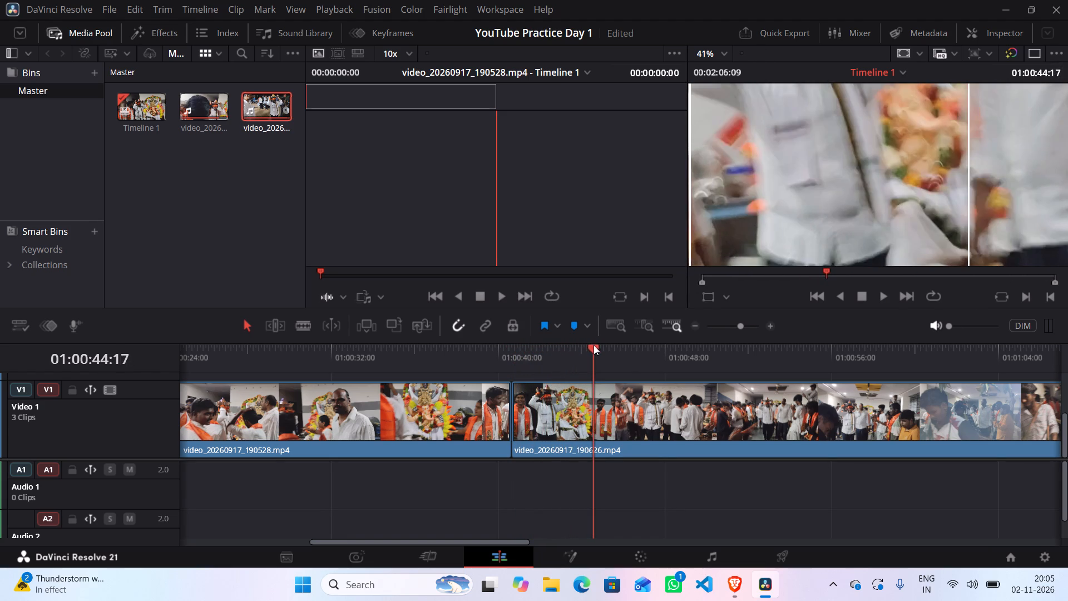
{"action": "left_click_drag", "start_coordinate": [594, 345], "coordinate": [573, 354]}
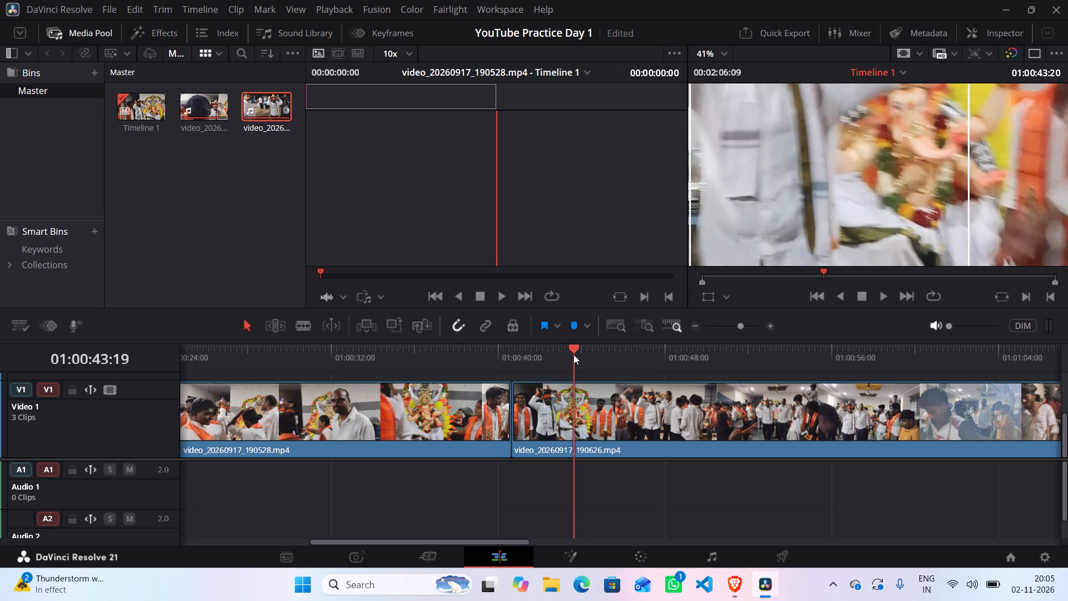
{"action": "left_click_drag", "start_coordinate": [573, 354], "coordinate": [562, 361]}
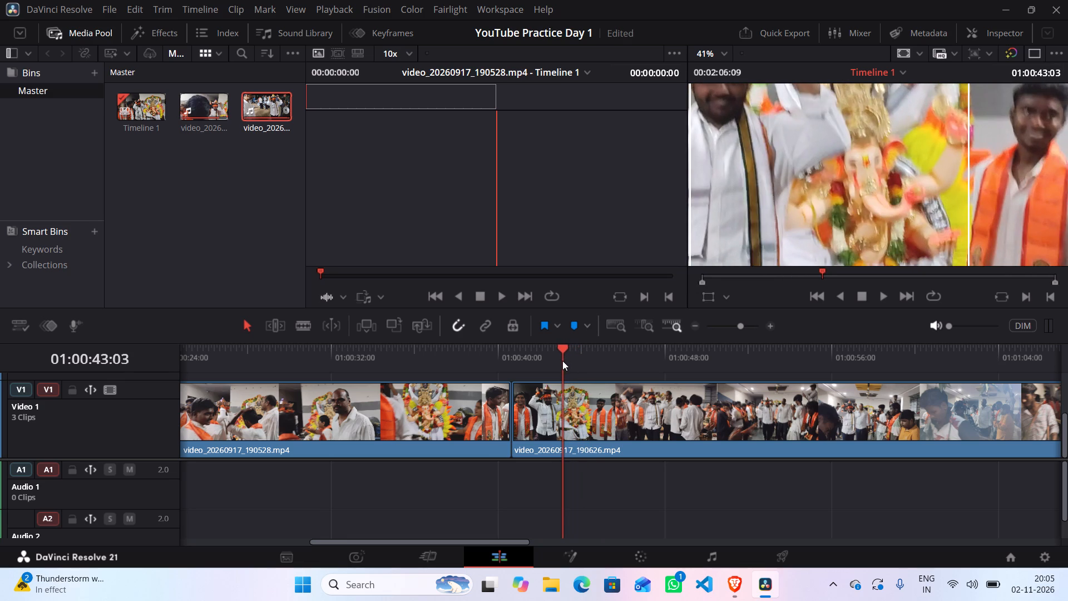
{"action": "key", "text": "ctrl+b"}
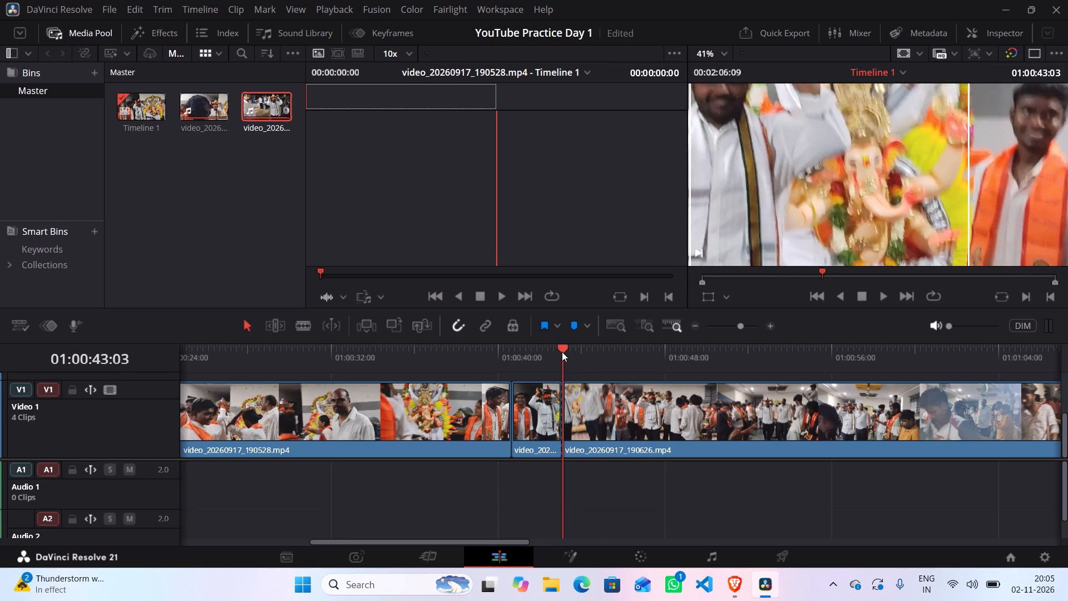
Play on from the last cut to find the next cut point and split video_20260917_190626.mp4 at 01:00:52:13.
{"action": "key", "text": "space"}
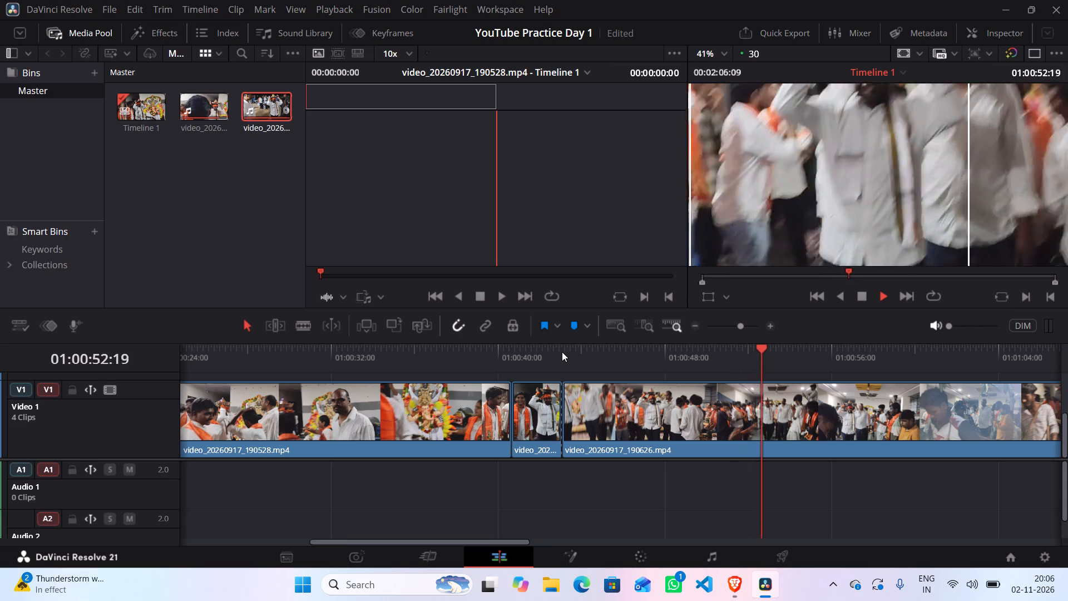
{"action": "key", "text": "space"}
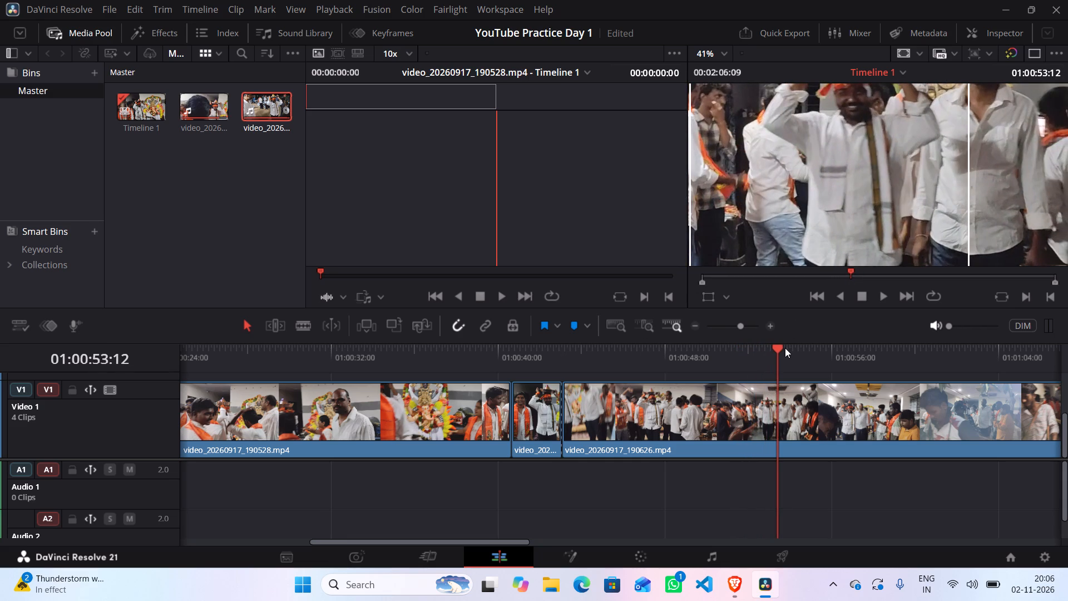
{"action": "left_click_drag", "start_coordinate": [778, 348], "coordinate": [777, 348]}
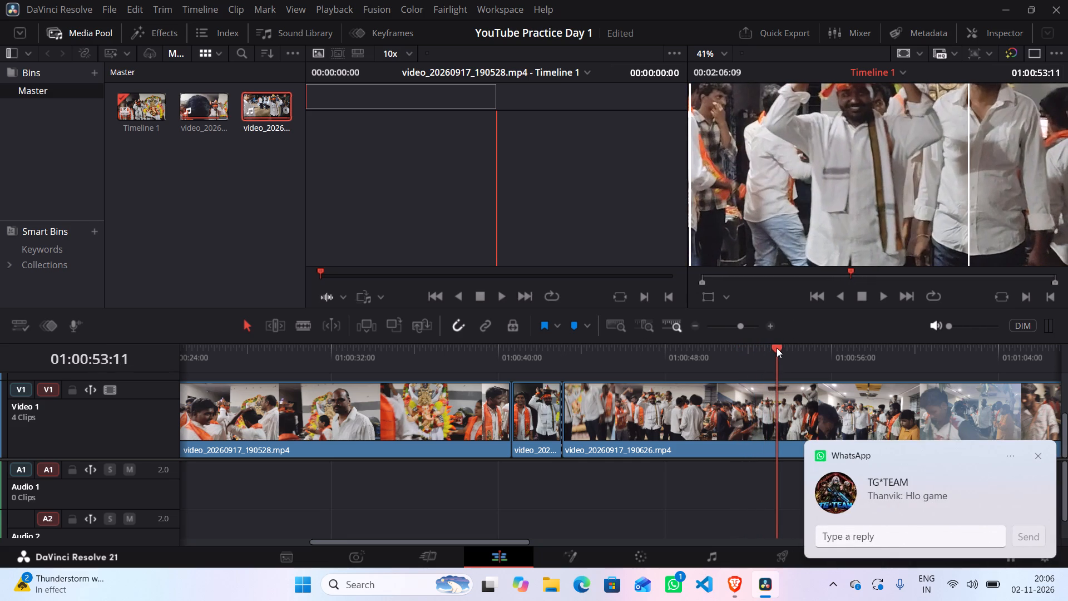
{"action": "left_click_drag", "start_coordinate": [777, 348], "coordinate": [768, 351]}
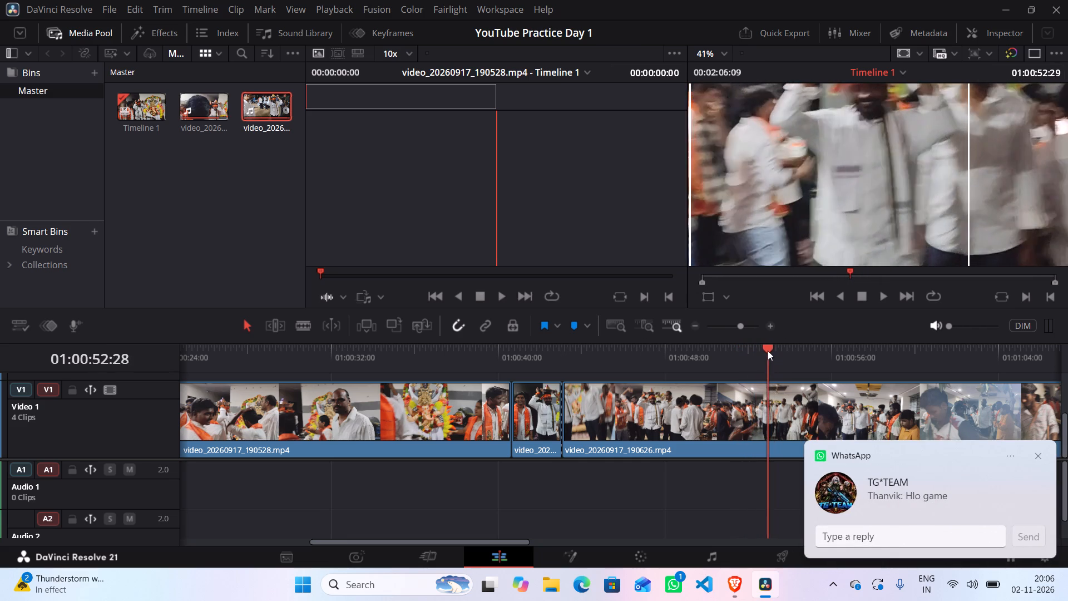
{"action": "left_click_drag", "start_coordinate": [768, 351], "coordinate": [757, 355]}
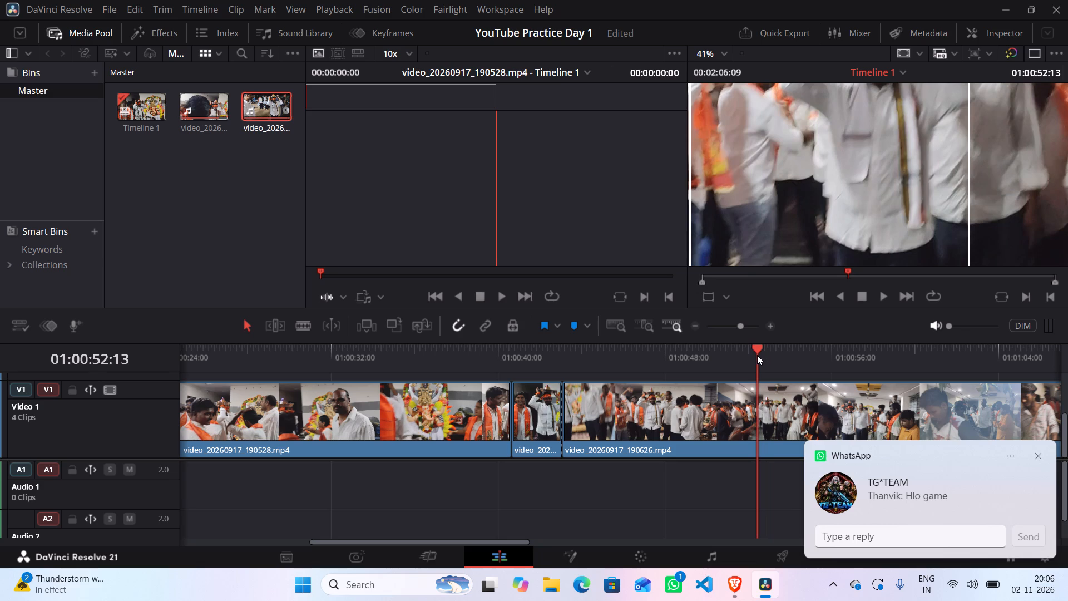
{"action": "key", "text": "ctrl+b"}
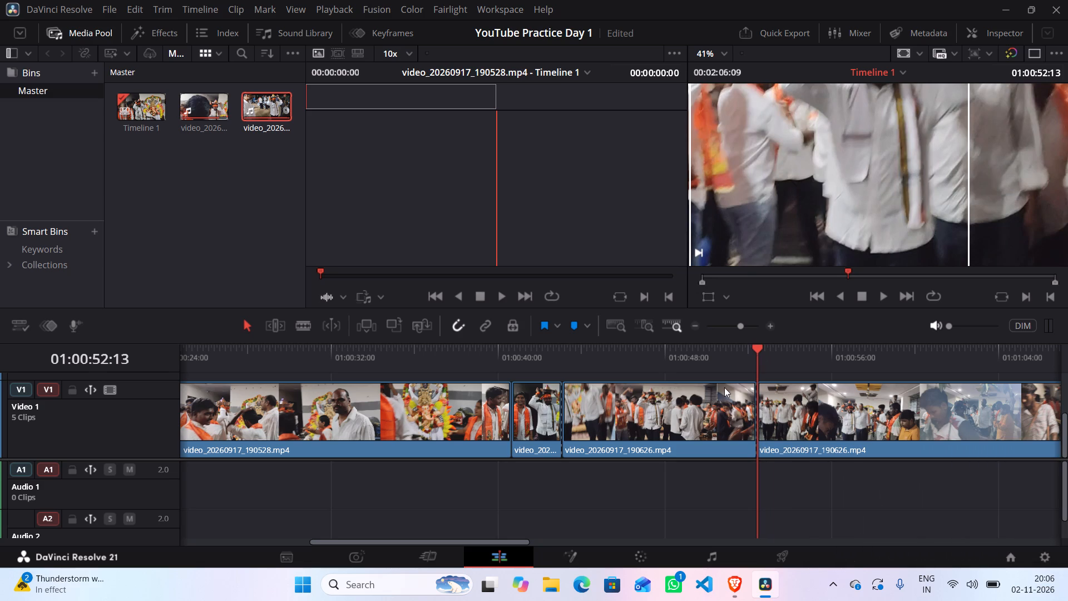
Delete the section between 01:00:43:03 and 01:00:52:13, and close the gap by moving the following clip against the preceding one.
{"action": "left_click", "coordinate": [704, 403]}
{"action": "key", "text": "BackSpace"}
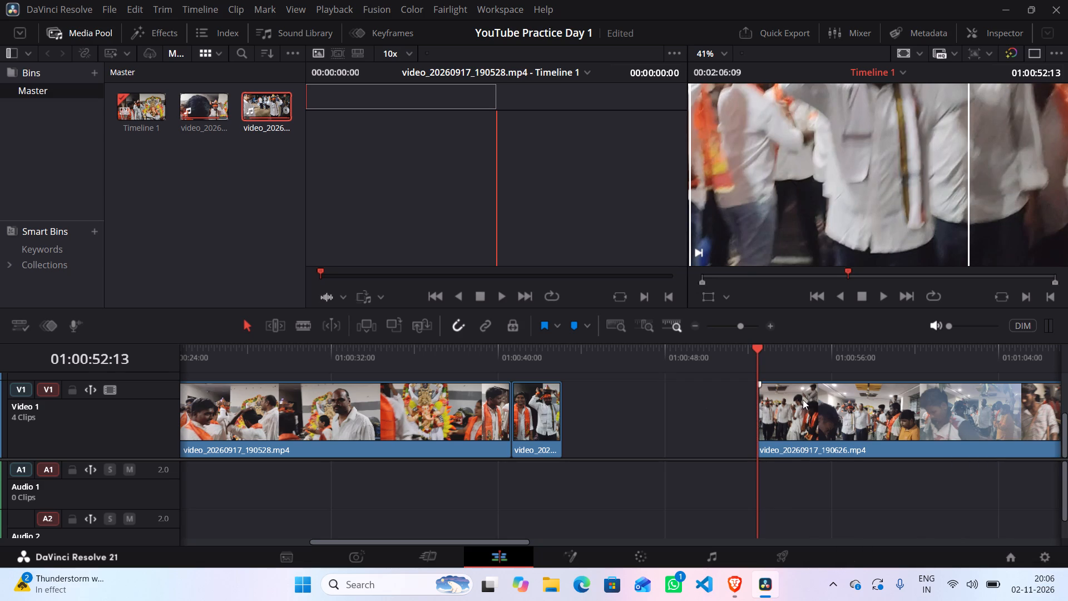
{"action": "left_click_drag", "start_coordinate": [805, 400], "coordinate": [605, 422]}
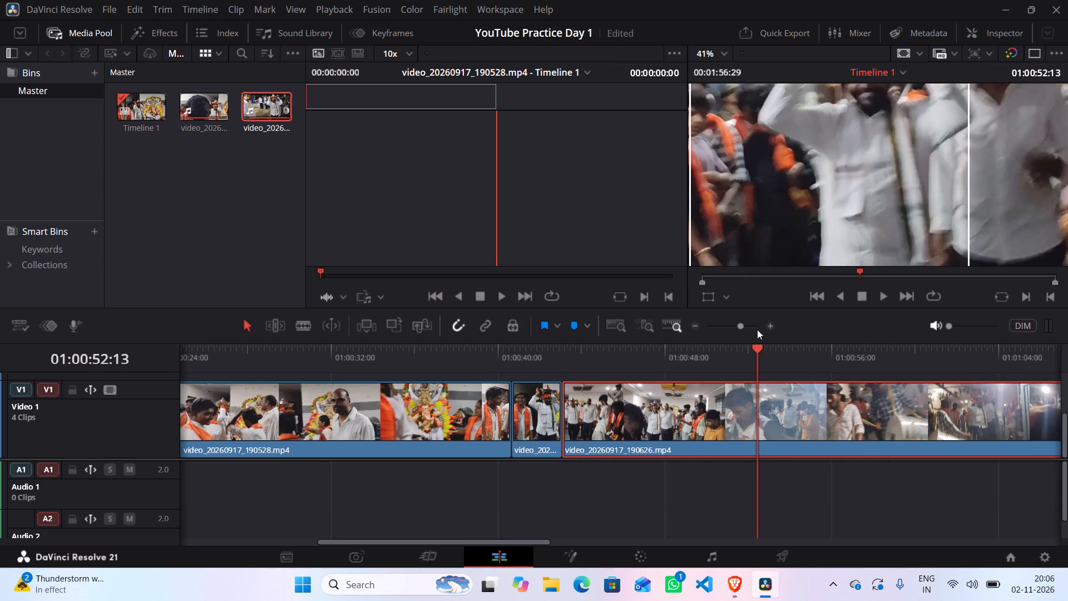
Review the rejoined video_20260917_190626.mp4 clip from 01:00:43:03 to find a cut point and split it at 01:00:47:21.
{"action": "left_click_drag", "start_coordinate": [758, 346], "coordinate": [567, 382]}
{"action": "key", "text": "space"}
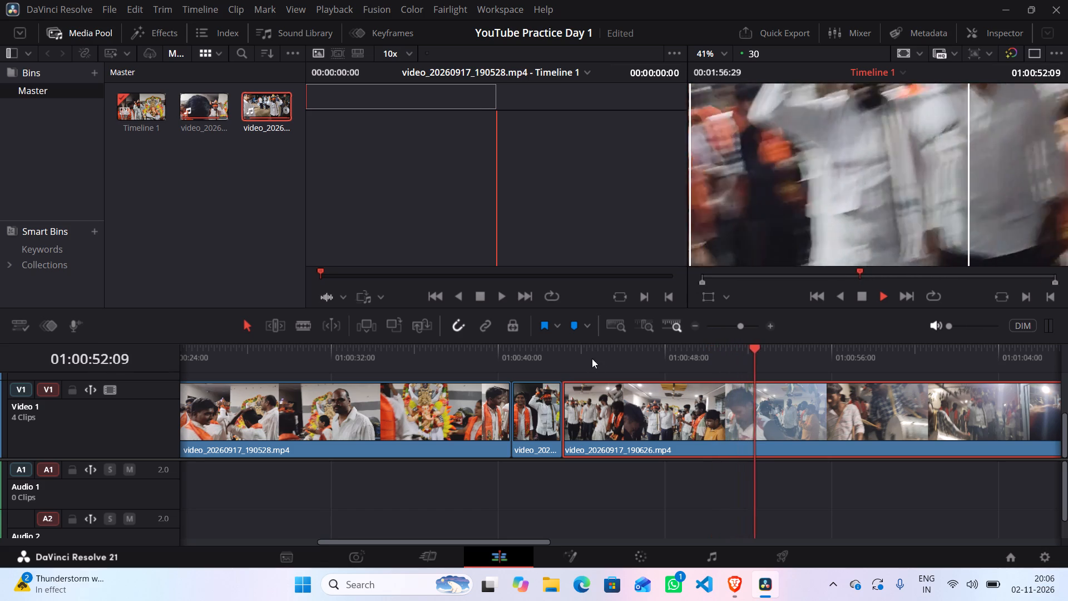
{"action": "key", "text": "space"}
{"action": "left_click_drag", "start_coordinate": [767, 344], "coordinate": [746, 344]}
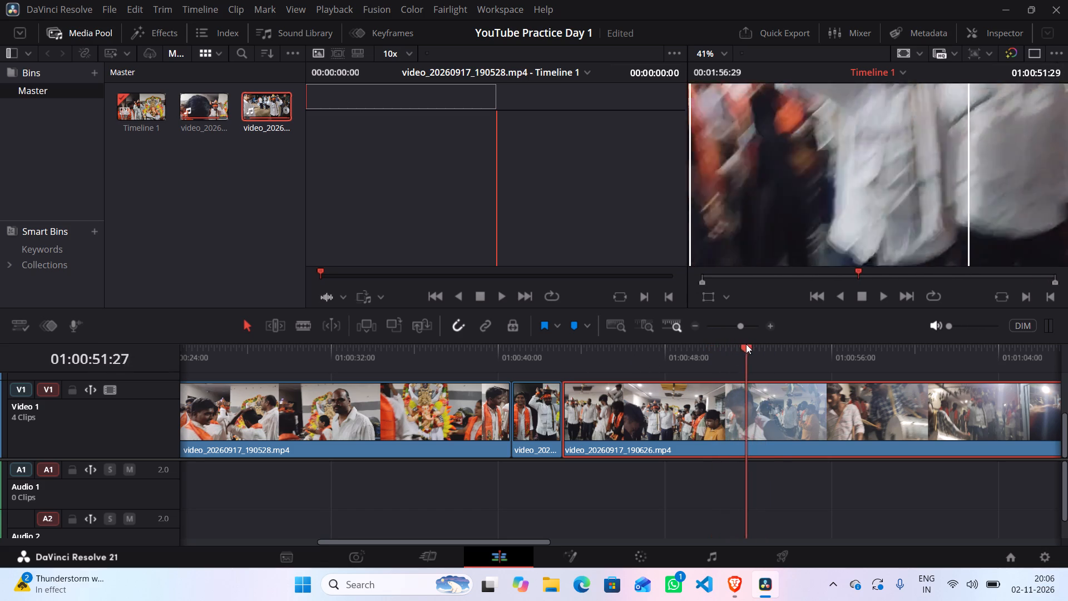
{"action": "left_click_drag", "start_coordinate": [746, 344], "coordinate": [704, 350]}
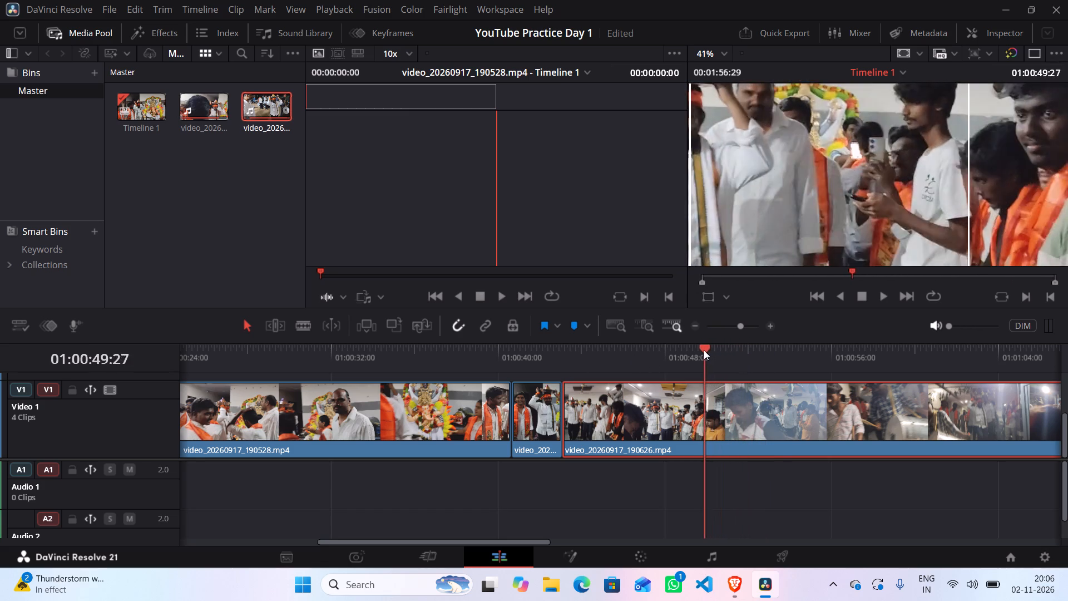
{"action": "left_click_drag", "start_coordinate": [704, 350], "coordinate": [676, 361]}
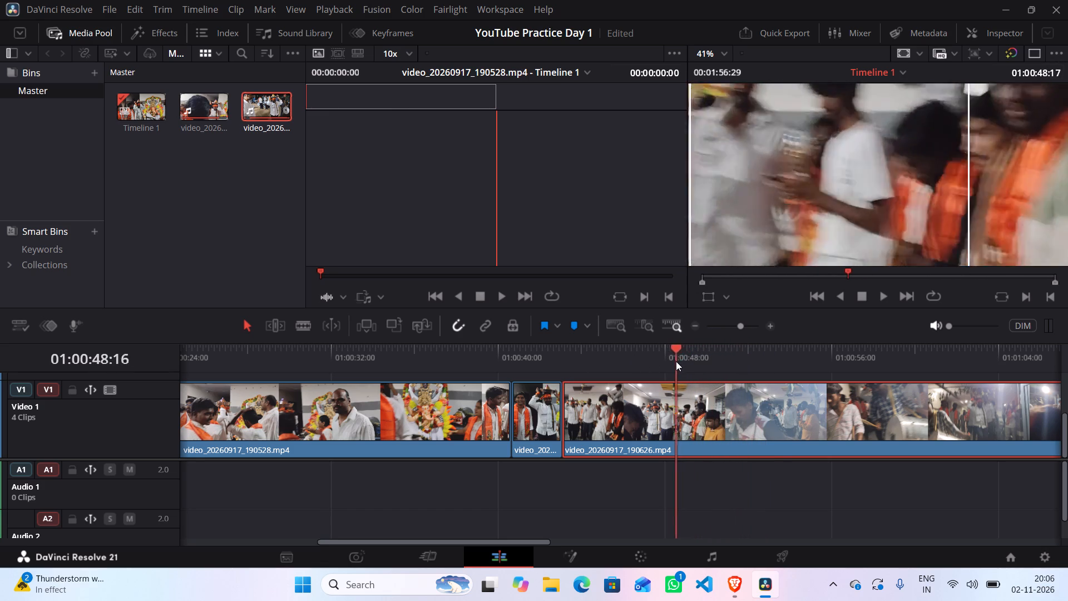
{"action": "left_click_drag", "start_coordinate": [676, 361], "coordinate": [659, 368]}
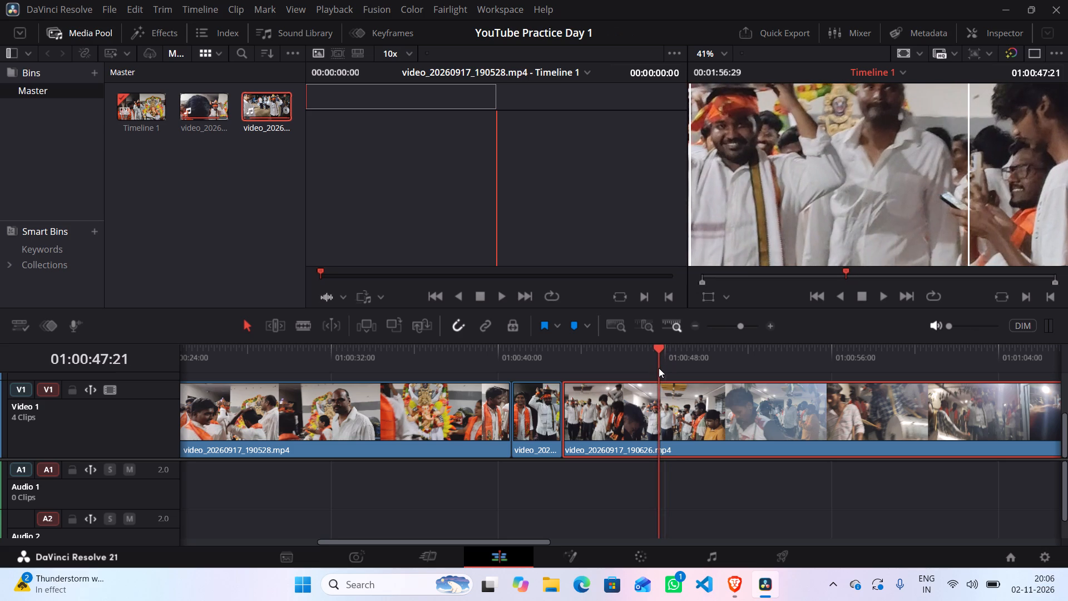
{"action": "key", "text": "ctrl+b"}
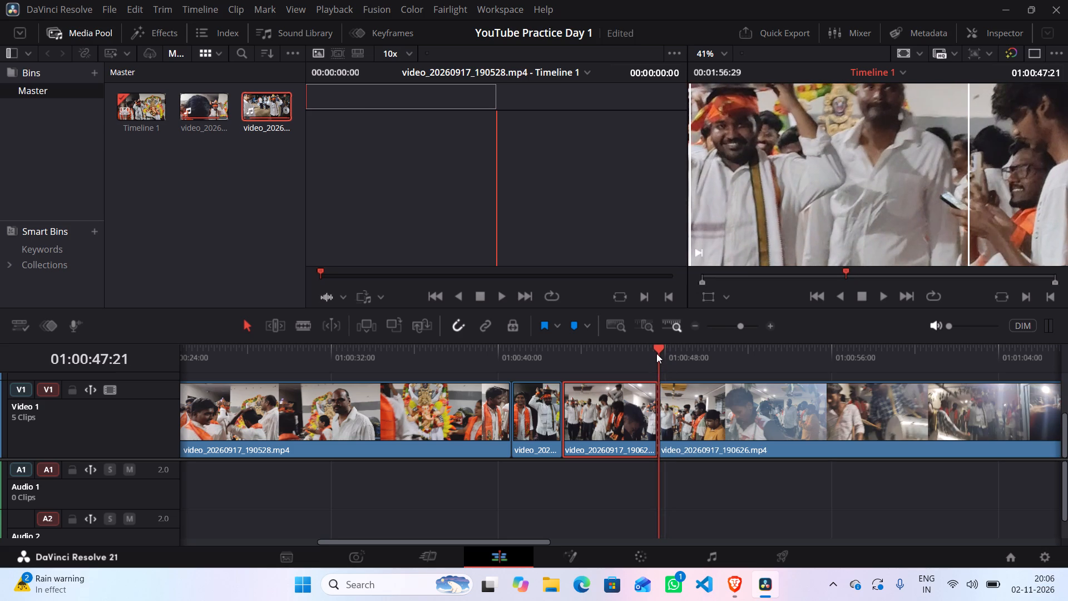
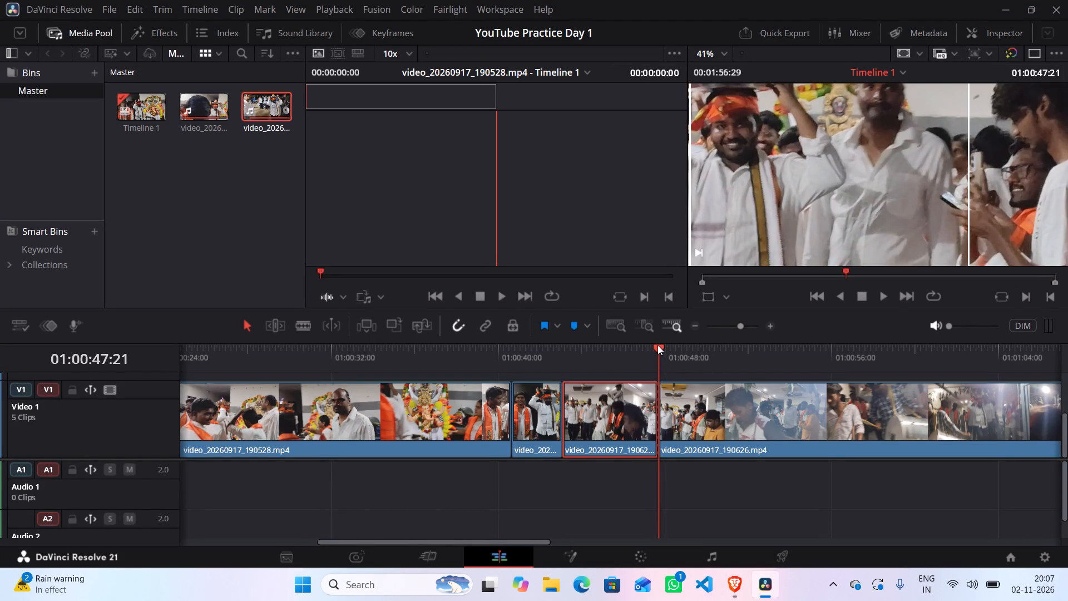
Delete the piece between the cuts at 01:00:43:03 and 01:00:47:21 on Video 1 and move the remaining clip against the preceding one.
{"action": "left_click_drag", "start_coordinate": [657, 345], "coordinate": [631, 354]}
{"action": "key", "text": "BackSpace"}
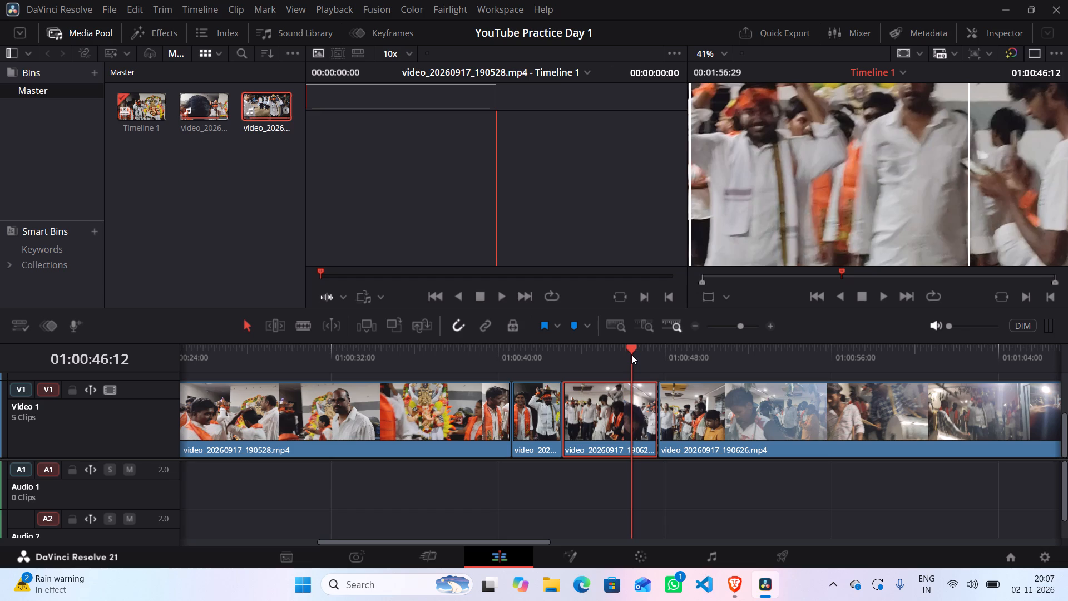
{"action": "left_click_drag", "start_coordinate": [754, 436], "coordinate": [678, 460]}
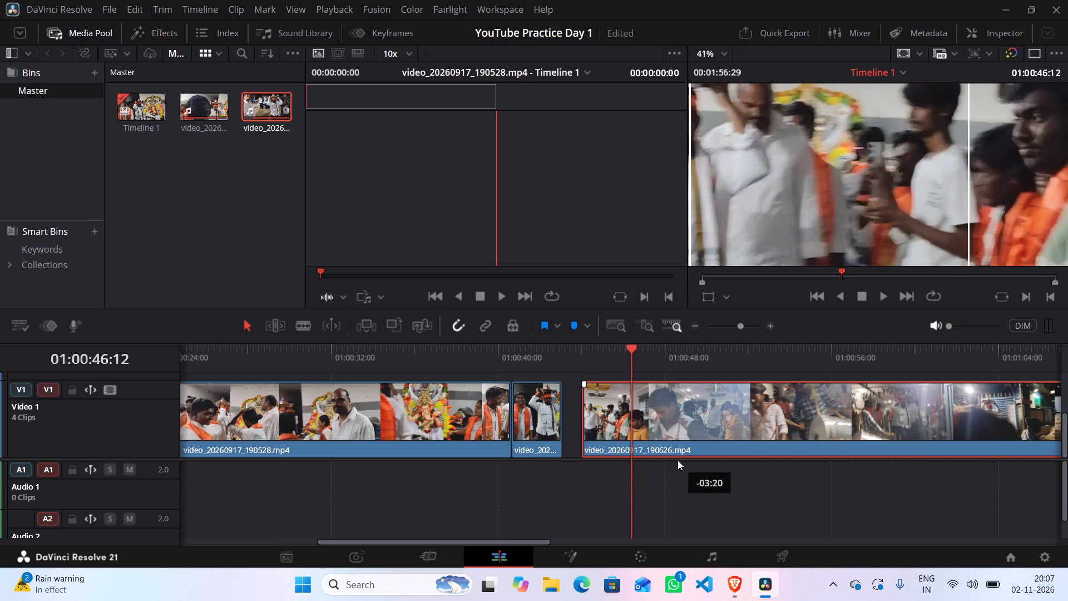
{"action": "left_click_drag", "start_coordinate": [678, 460], "coordinate": [664, 461]}
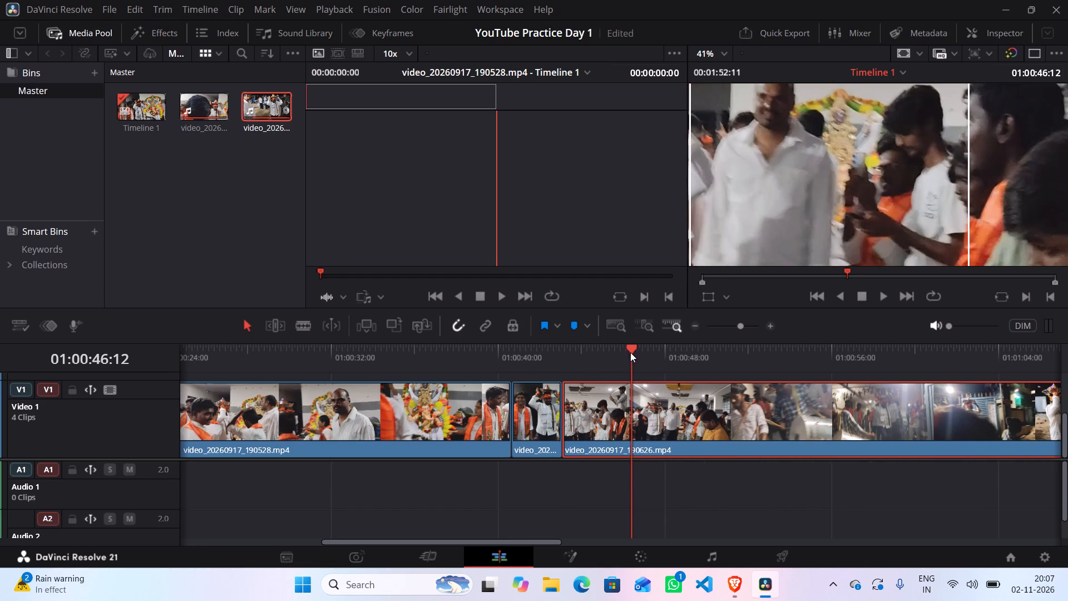
Review the remaining video_20260917_190626.mp4 footage from its start on Video 1 and split it at 01:00:47:07.
{"action": "left_click_drag", "start_coordinate": [630, 350], "coordinate": [563, 360]}
{"action": "key", "text": "space"}
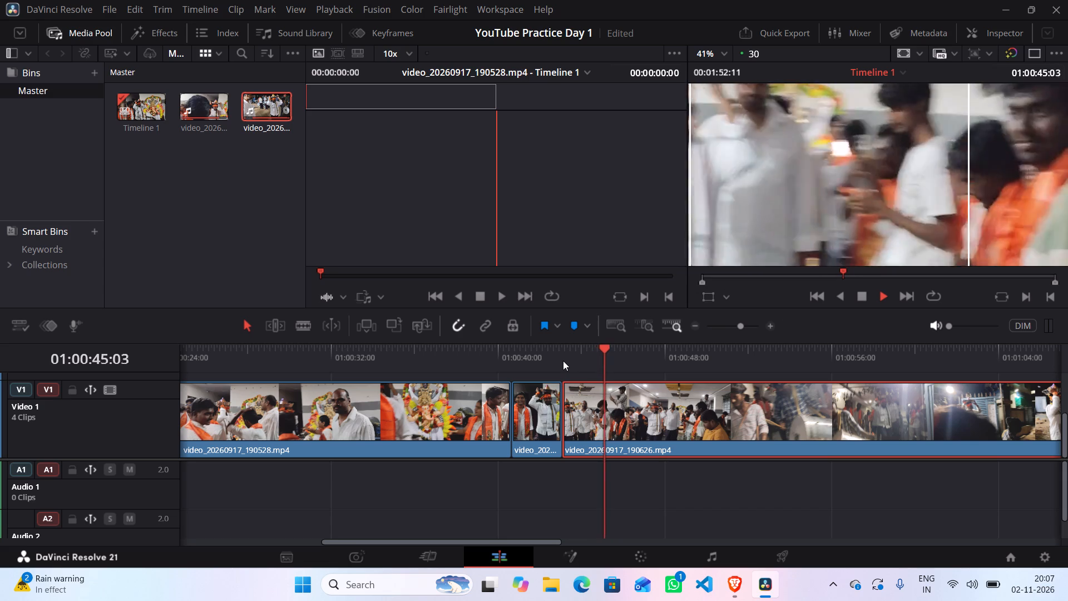
{"action": "key", "text": "space"}
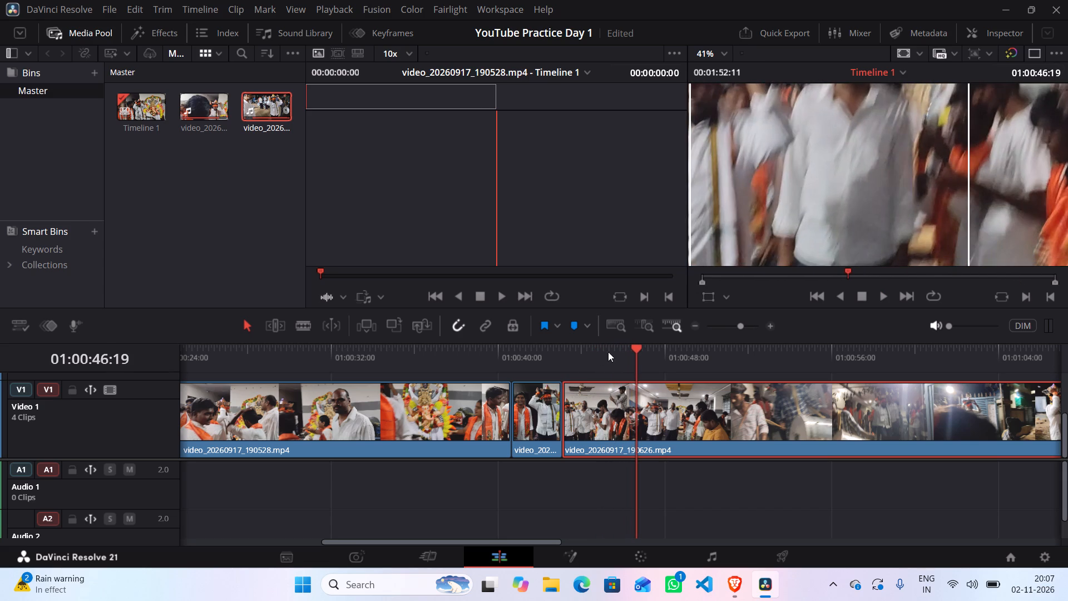
{"action": "left_click_drag", "start_coordinate": [636, 349], "coordinate": [619, 356]}
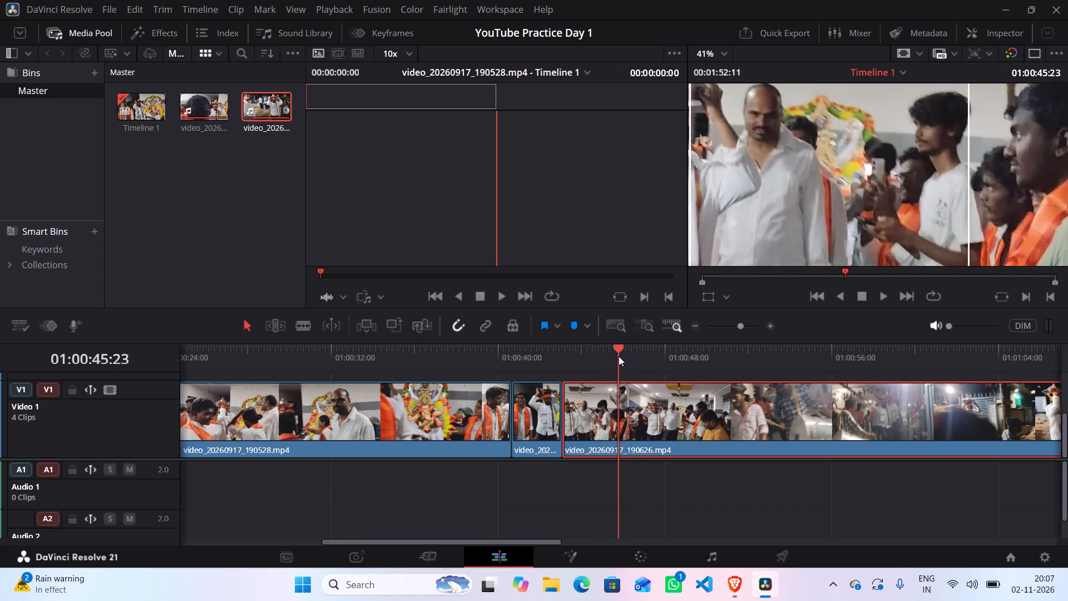
{"action": "left_click_drag", "start_coordinate": [619, 356], "coordinate": [589, 367]}
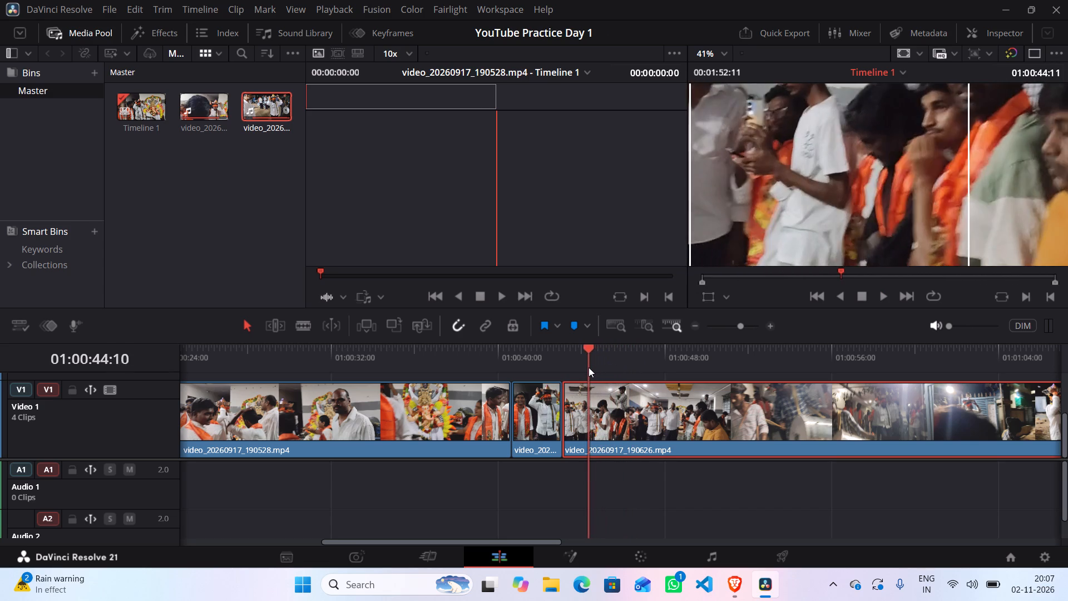
{"action": "left_click_drag", "start_coordinate": [589, 367], "coordinate": [572, 375]}
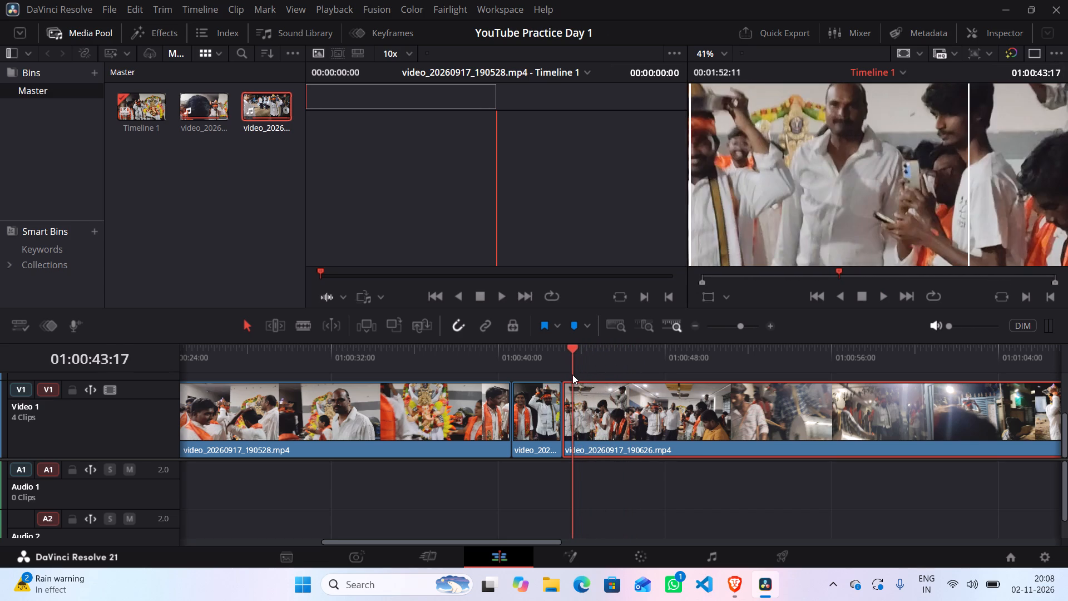
{"action": "left_click_drag", "start_coordinate": [572, 375], "coordinate": [642, 363]}
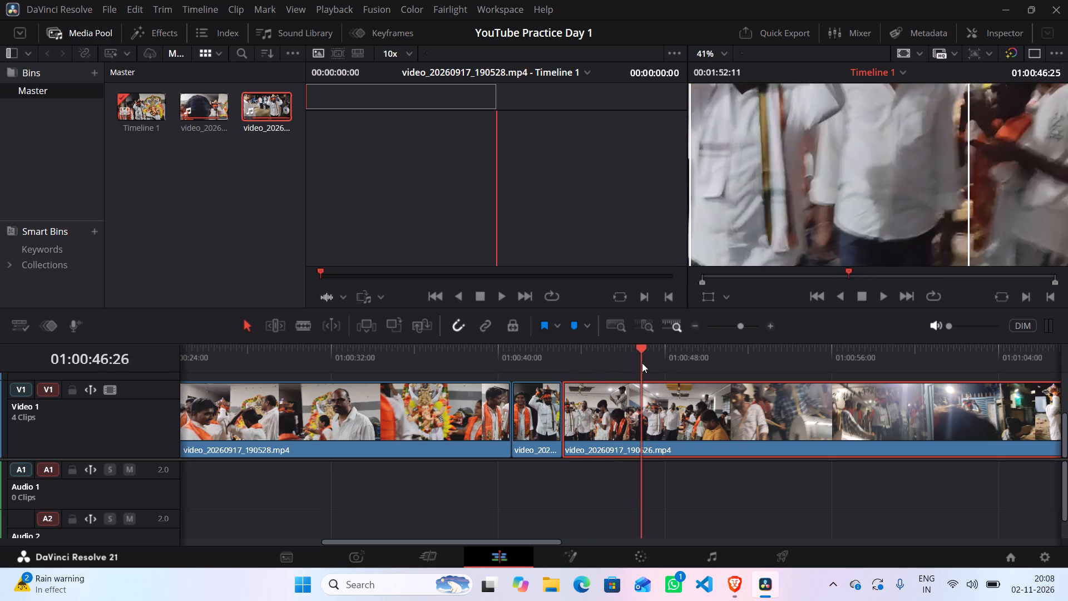
{"action": "left_click_drag", "start_coordinate": [642, 363], "coordinate": [670, 361]}
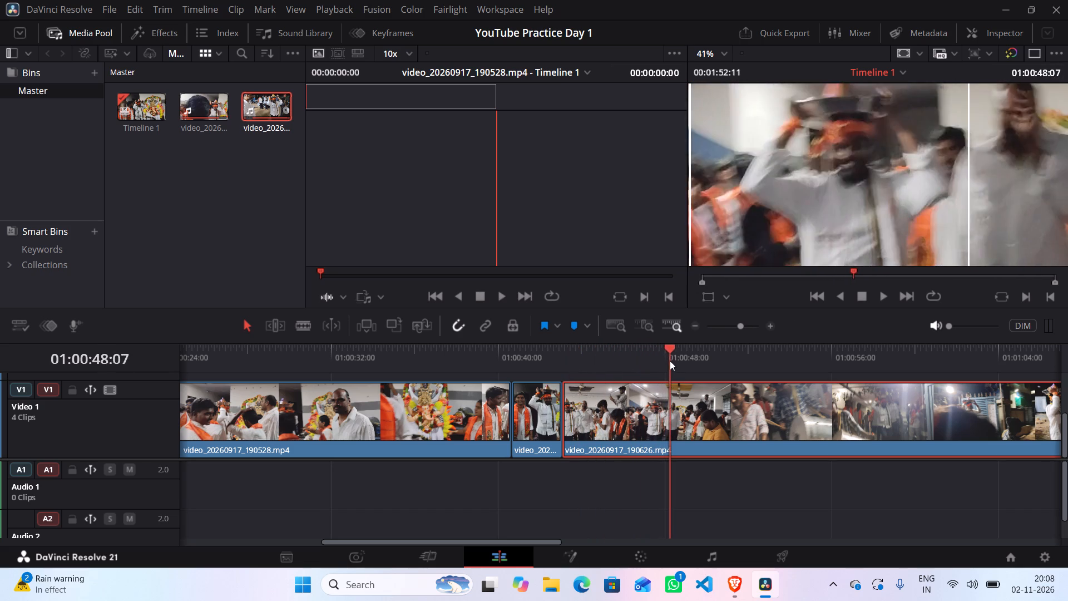
{"action": "left_click_drag", "start_coordinate": [670, 361], "coordinate": [649, 366]}
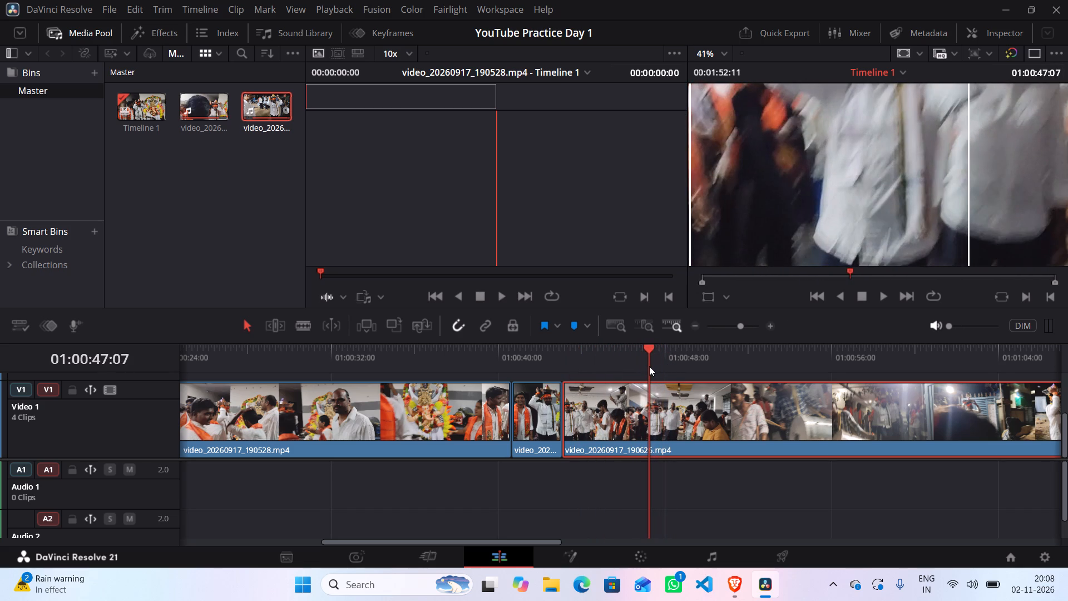
{"action": "key", "text": "ctrl+b"}
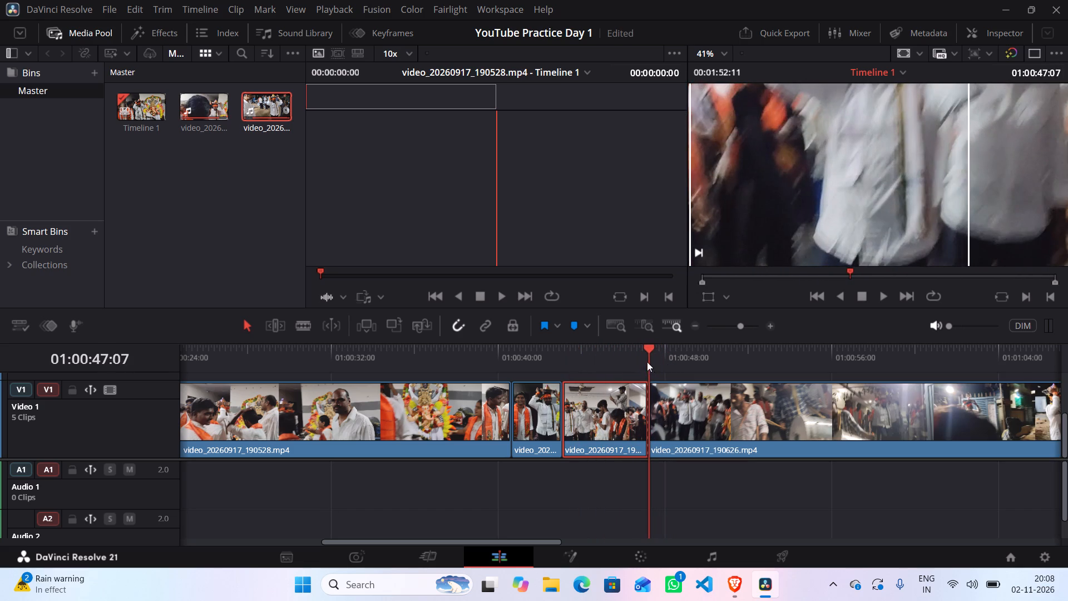
Delete the piece before the 01:00:47:07 cut and close the gap with the rest of video_20260917_190626.mp4.
{"action": "left_click", "coordinate": [614, 395]}
{"action": "key", "text": "BackSpace"}
{"action": "left_click_drag", "start_coordinate": [698, 431], "coordinate": [617, 436]}
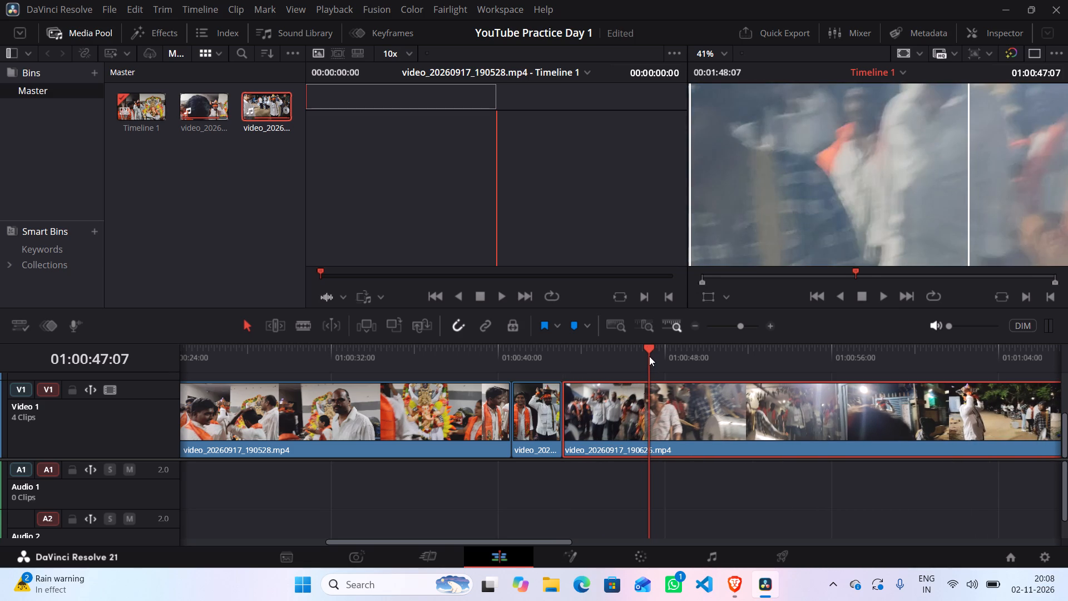
Play and scrub the start of the last video_20260917_190626.mp4 clip for a cut point and split it at 01:00:45:24.
{"action": "left_click", "coordinate": [646, 342]}
{"action": "left_click_drag", "start_coordinate": [647, 347], "coordinate": [576, 375]}
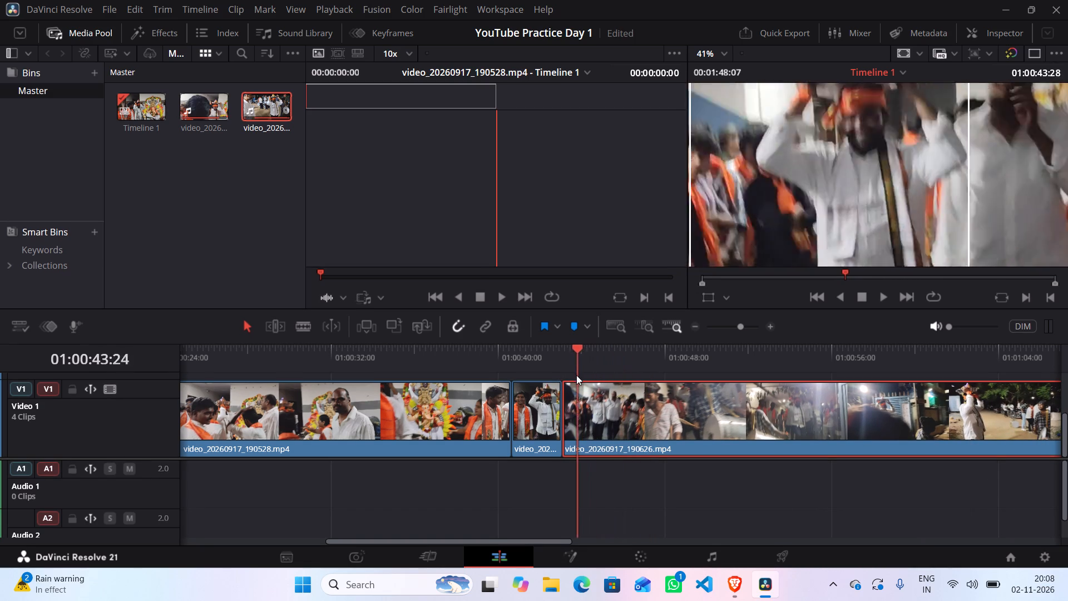
{"action": "left_click_drag", "start_coordinate": [576, 375], "coordinate": [565, 379]}
{"action": "key", "text": "space"}
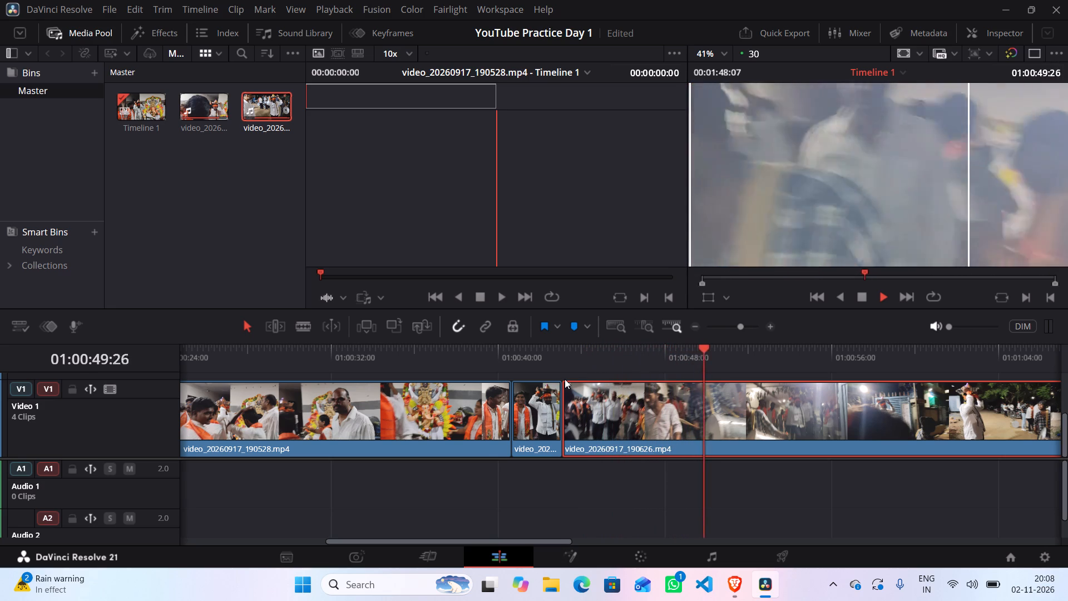
{"action": "left_click_drag", "start_coordinate": [735, 349], "coordinate": [706, 352]}
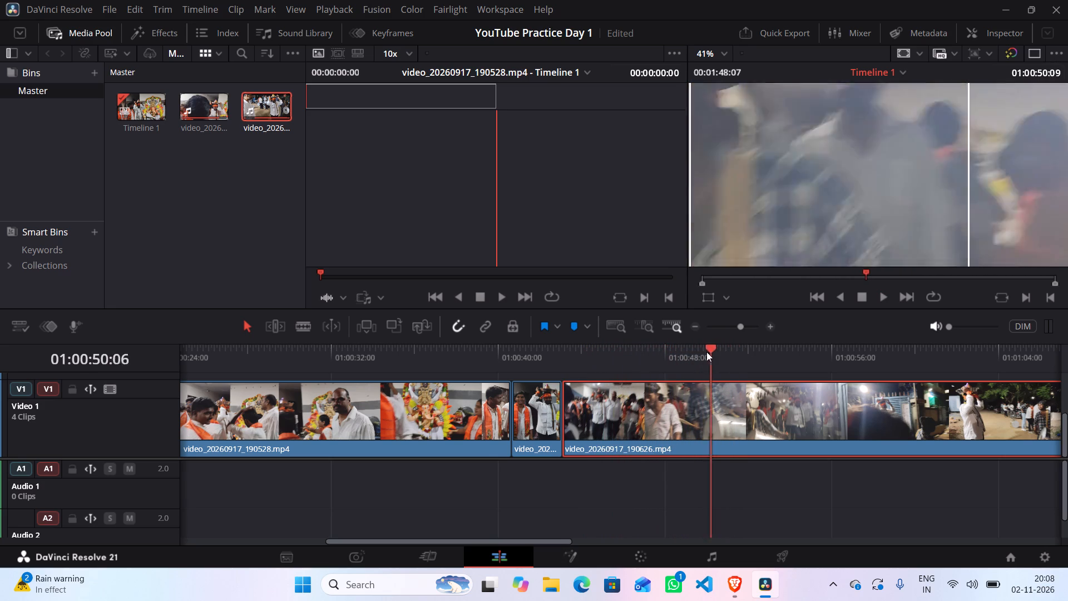
{"action": "left_click_drag", "start_coordinate": [706, 352], "coordinate": [632, 354]}
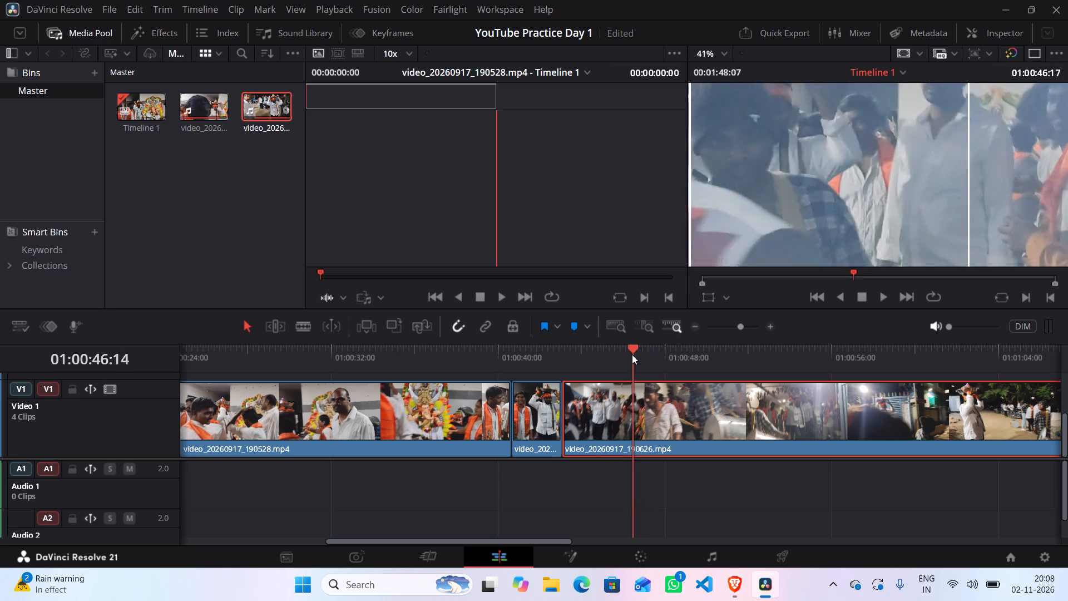
{"action": "left_click_drag", "start_coordinate": [632, 354], "coordinate": [607, 363]}
{"action": "key", "text": "space"}
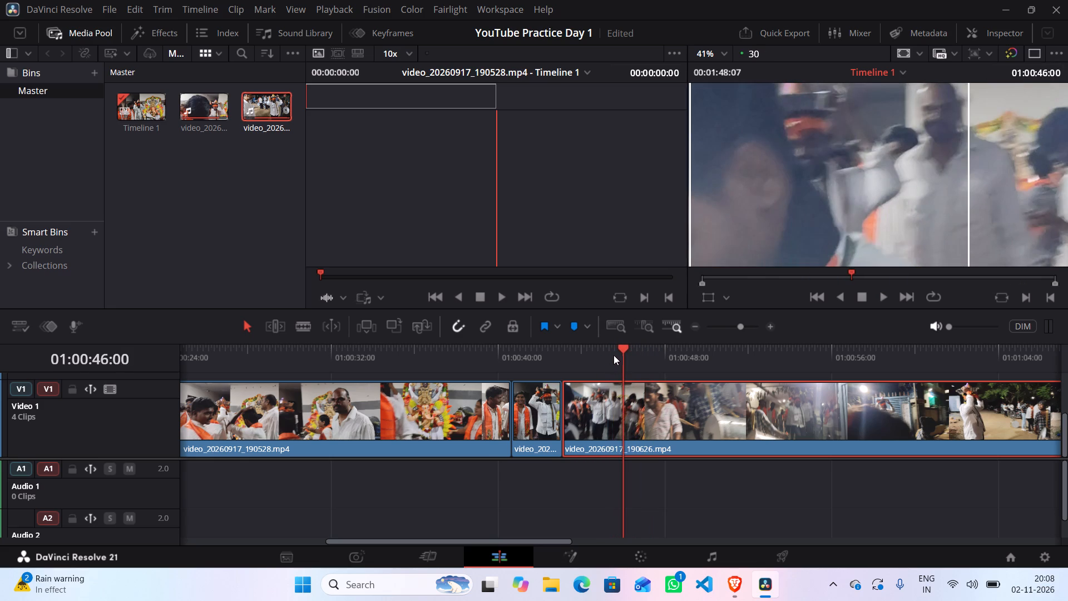
{"action": "left_click", "coordinate": [619, 348]}
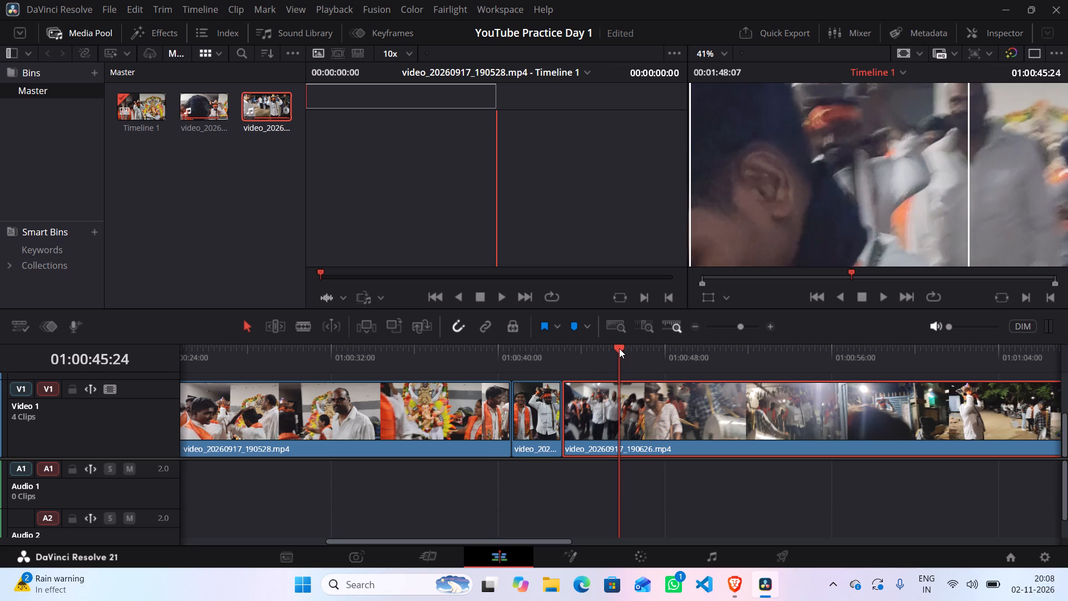
{"action": "key", "text": "ctrl+b"}
Play the video_20260917_190626.mp4 footage onward from the 01:00:45:24 cut and split it at 01:00:53:11.
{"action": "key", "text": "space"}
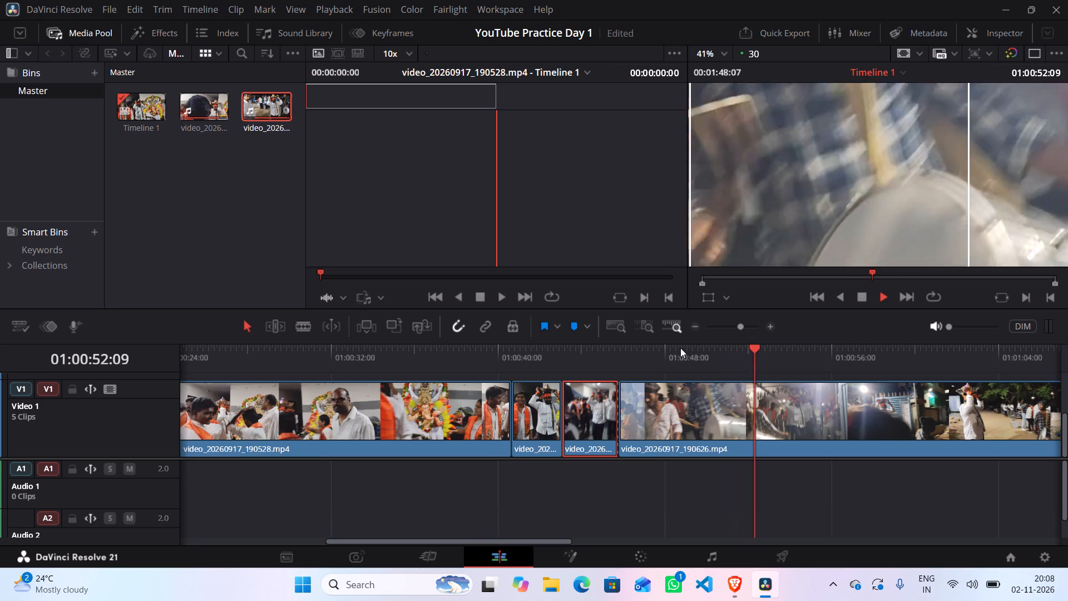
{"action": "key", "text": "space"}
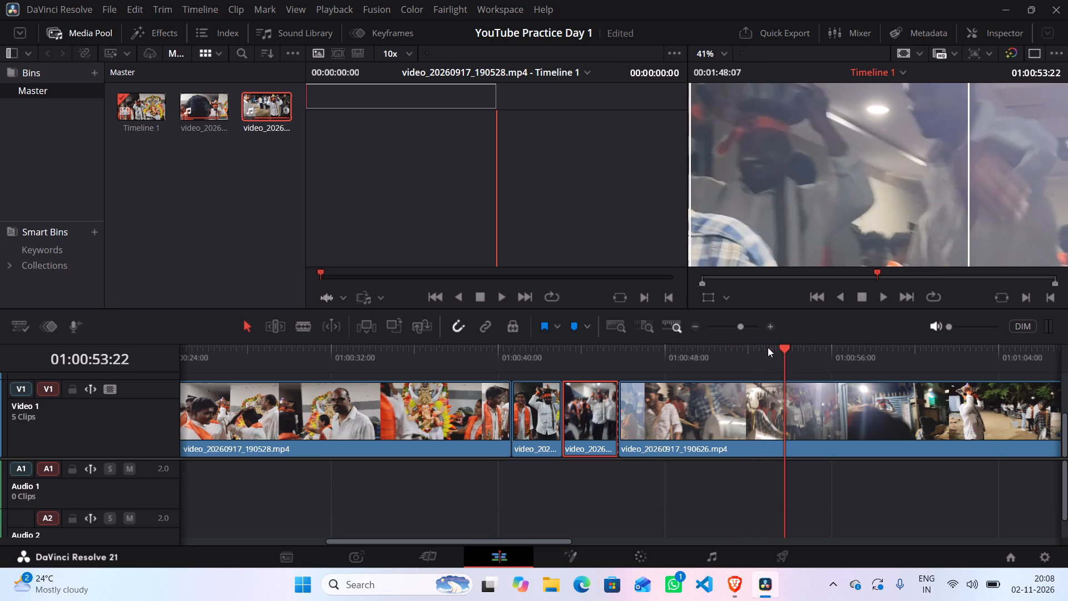
{"action": "left_click", "coordinate": [781, 347]}
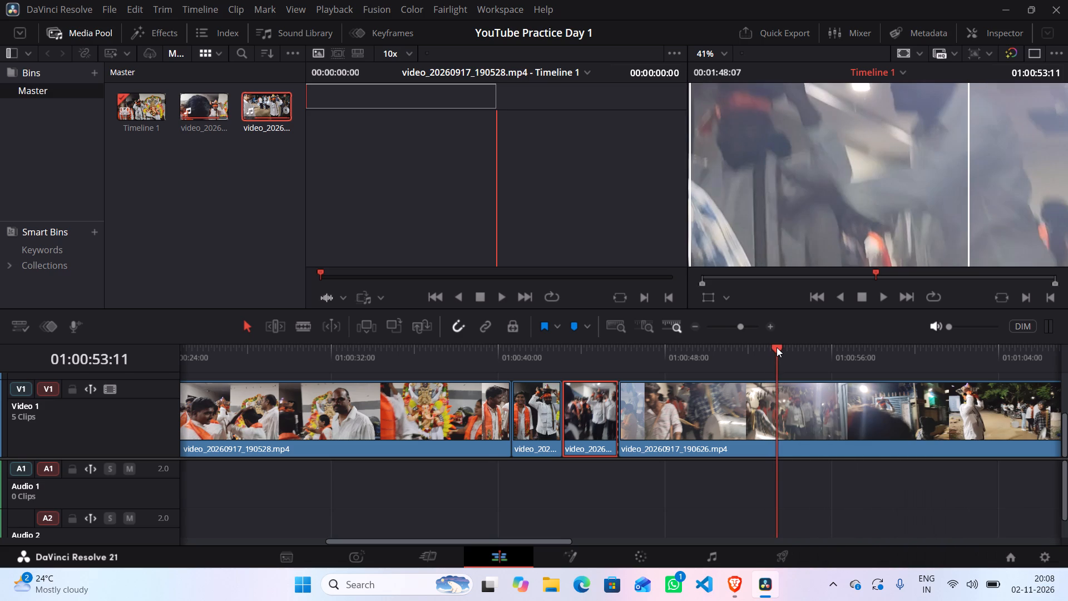
{"action": "key", "text": "ctrl+b"}
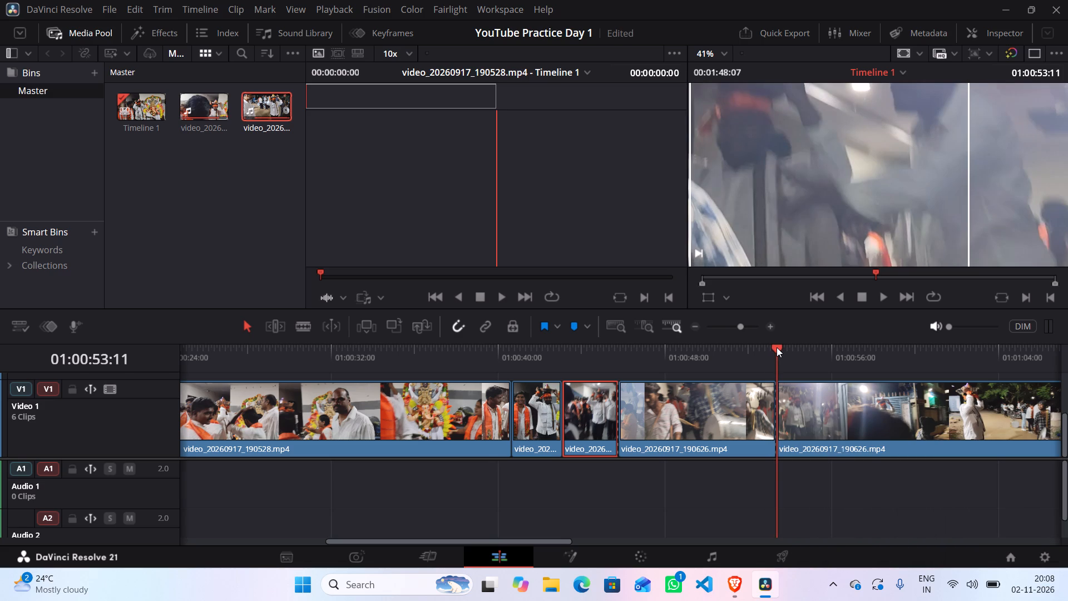
Delete the piece between the cuts at 01:00:45:24 and 01:00:53:11 on Video 1 and move the remaining clip against the preceding one.
{"action": "left_click", "coordinate": [730, 408]}
{"action": "key", "text": "BackSpace"}
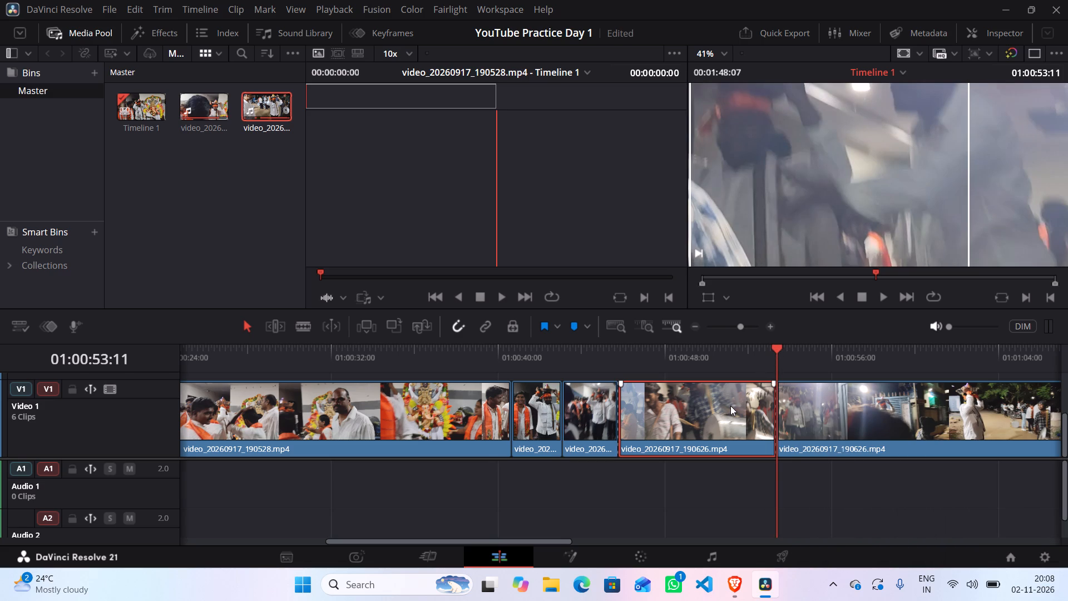
{"action": "left_click_drag", "start_coordinate": [866, 431], "coordinate": [711, 440]}
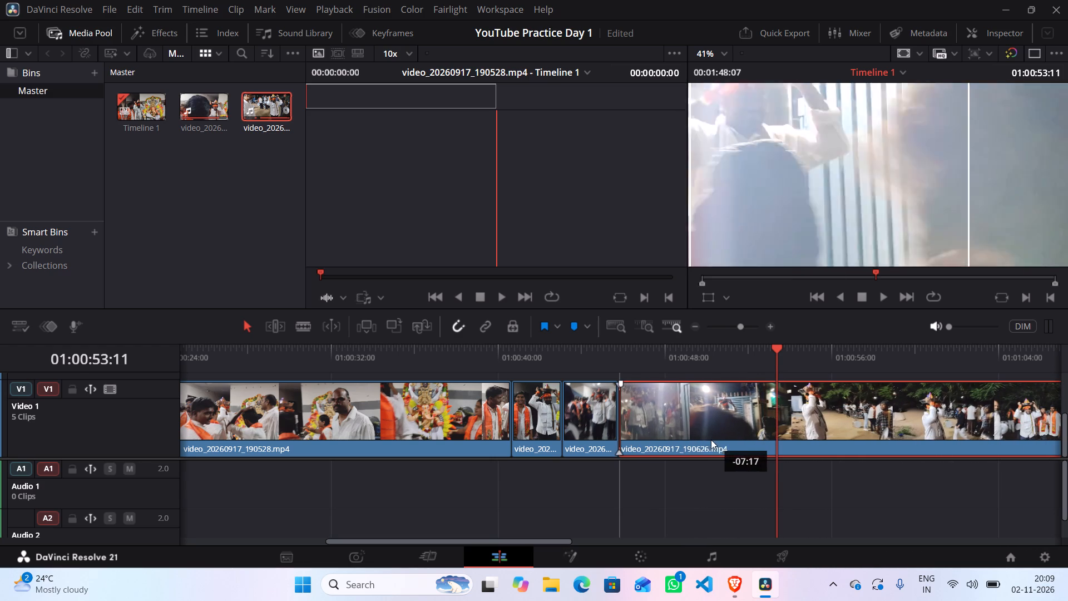
{"action": "left_click_drag", "start_coordinate": [711, 440], "coordinate": [701, 440]}
Play and scrub the start of the last video_20260917_190626.mp4 clip for a cut point and split it at 01:00:48:26.
{"action": "left_click_drag", "start_coordinate": [777, 347], "coordinate": [713, 351]}
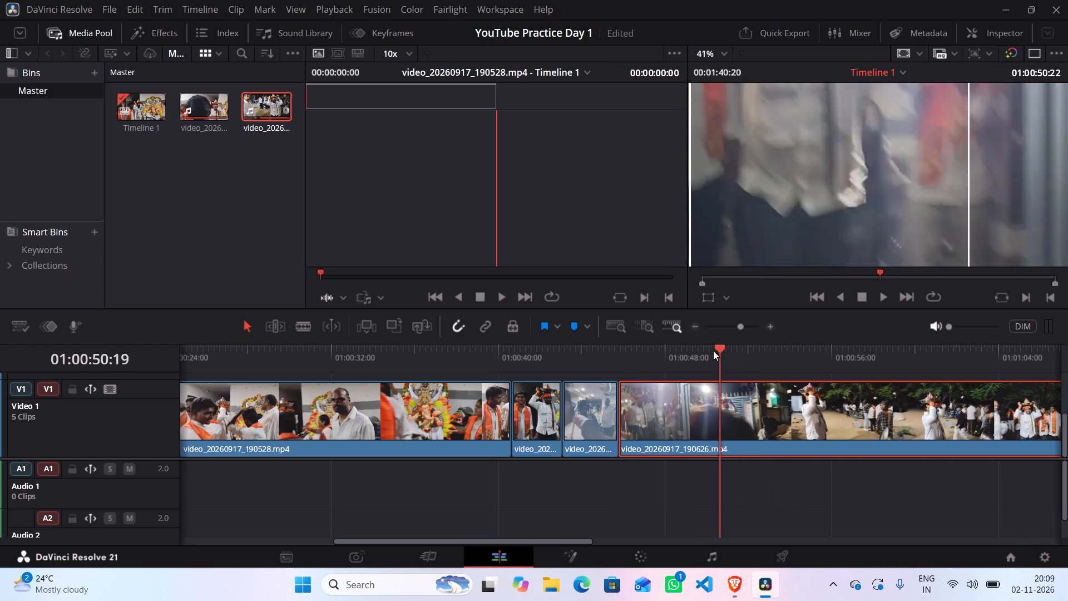
{"action": "left_click_drag", "start_coordinate": [713, 351], "coordinate": [623, 352]}
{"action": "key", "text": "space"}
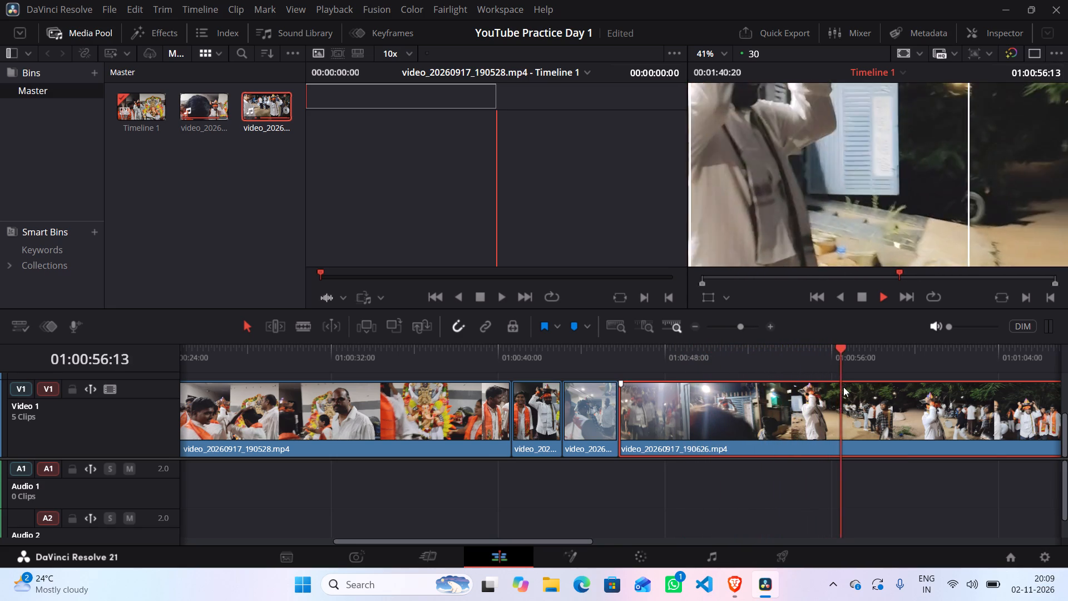
{"action": "left_click_drag", "start_coordinate": [866, 347], "coordinate": [634, 355]}
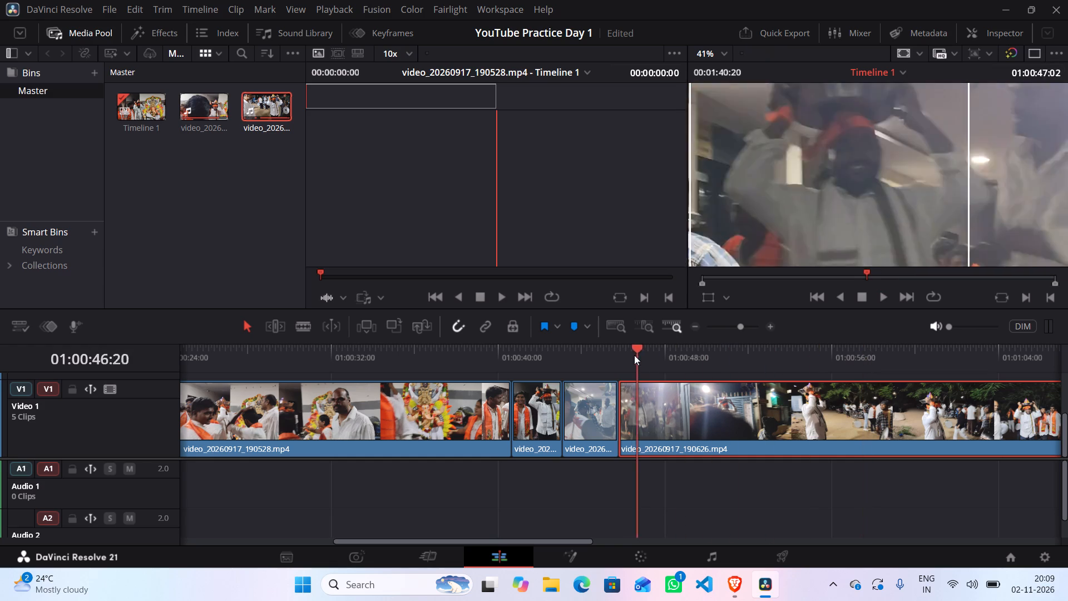
{"action": "left_click_drag", "start_coordinate": [634, 355], "coordinate": [649, 355]}
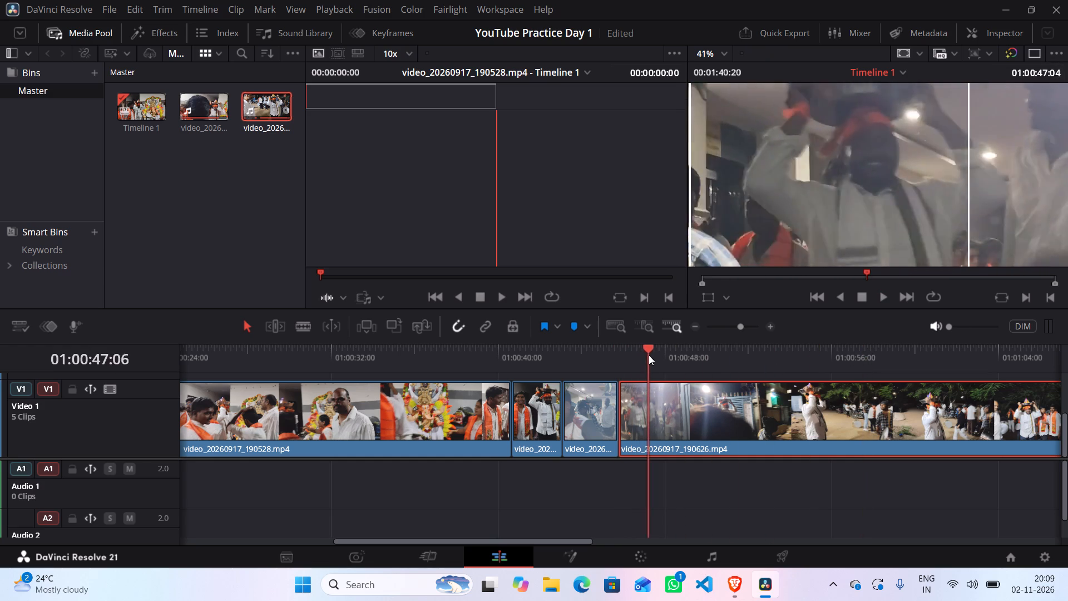
{"action": "left_click_drag", "start_coordinate": [649, 355], "coordinate": [683, 354]}
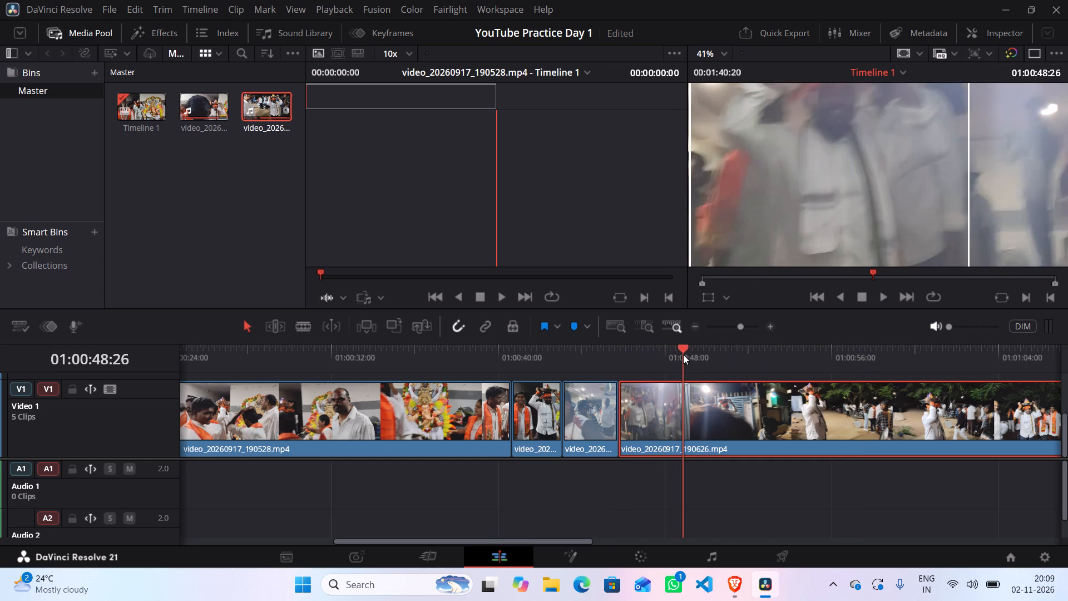
{"action": "left_click_drag", "start_coordinate": [683, 354], "coordinate": [676, 356]}
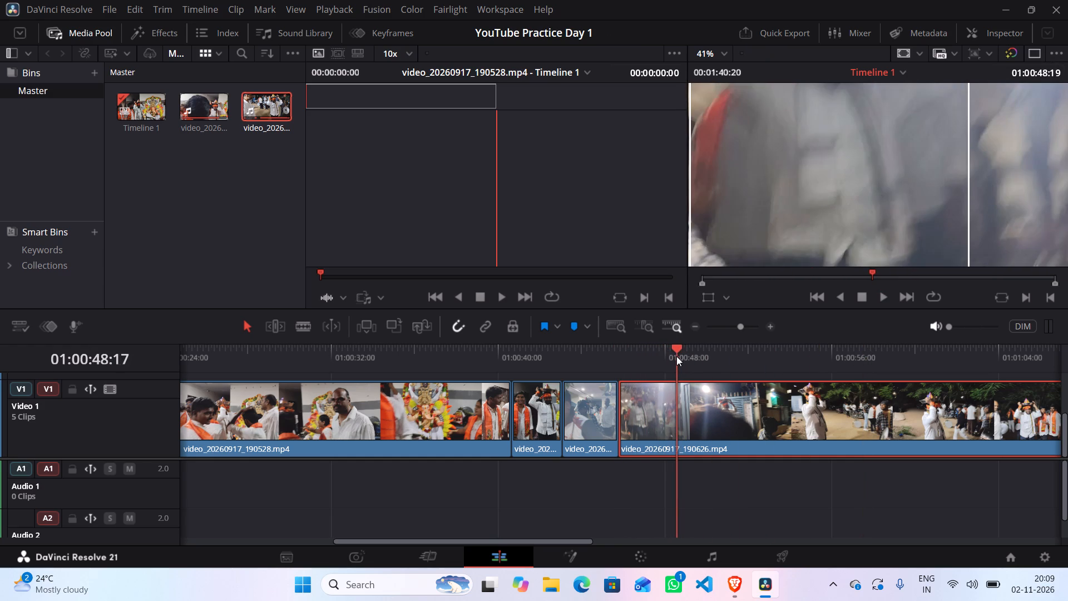
{"action": "left_click_drag", "start_coordinate": [676, 356], "coordinate": [710, 348]}
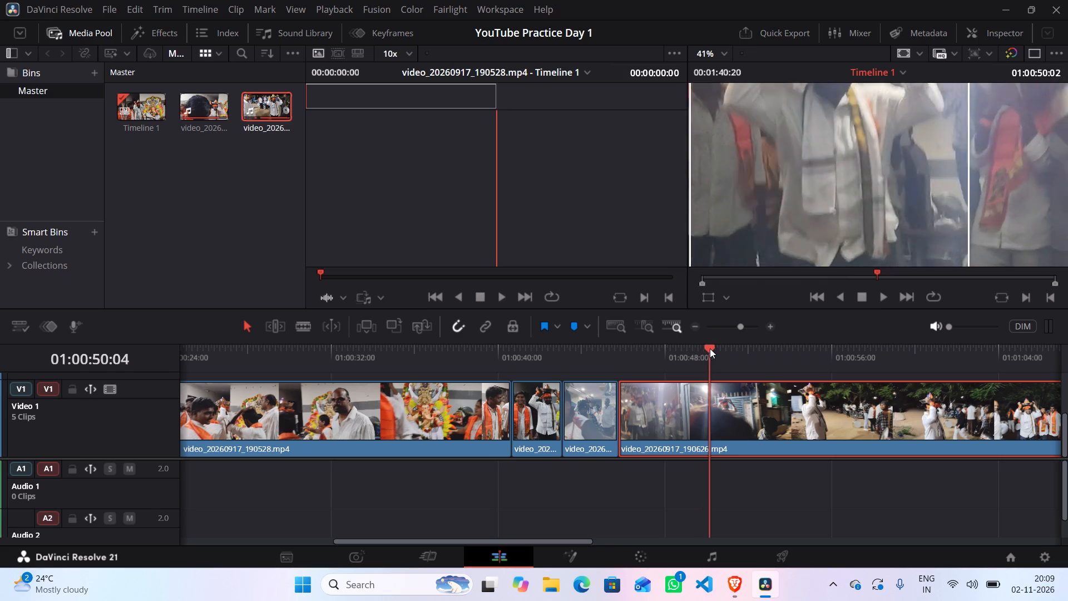
{"action": "left_click_drag", "start_coordinate": [710, 348], "coordinate": [719, 348]}
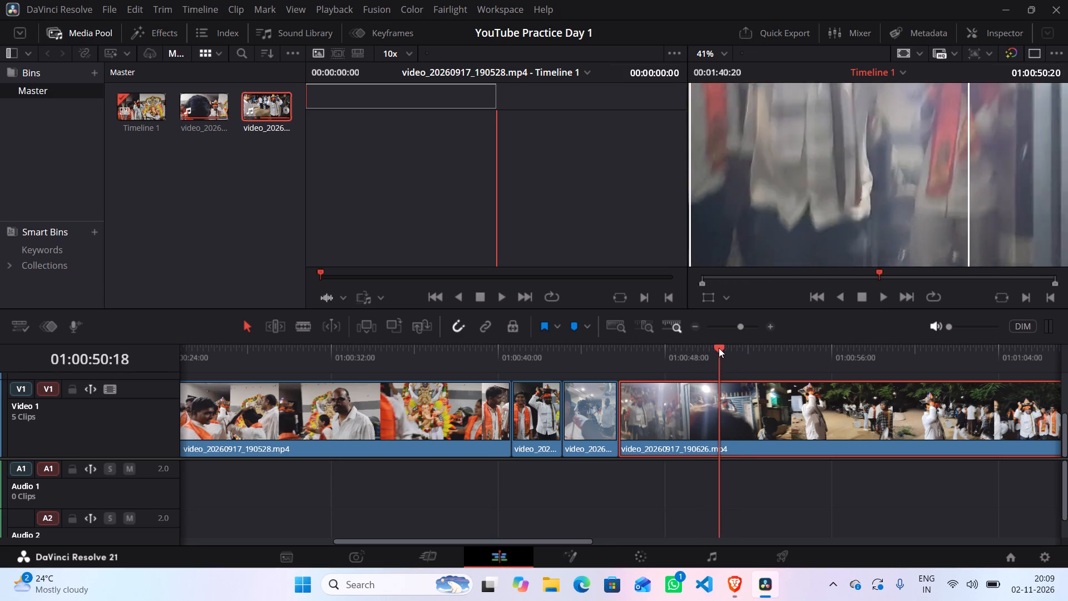
{"action": "left_click_drag", "start_coordinate": [719, 348], "coordinate": [690, 352]}
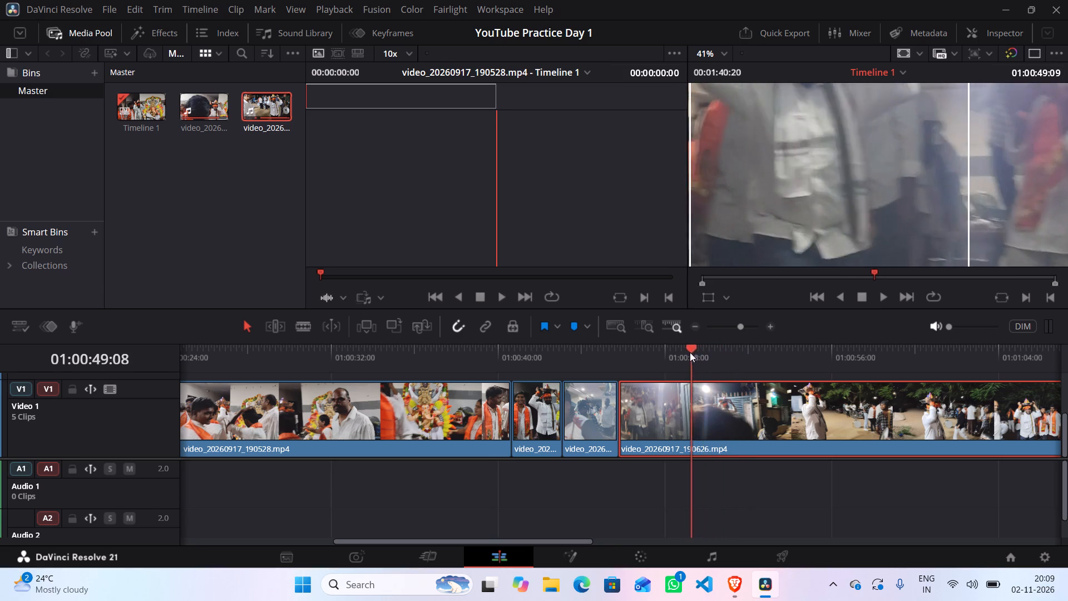
{"action": "left_click_drag", "start_coordinate": [690, 352], "coordinate": [675, 358]}
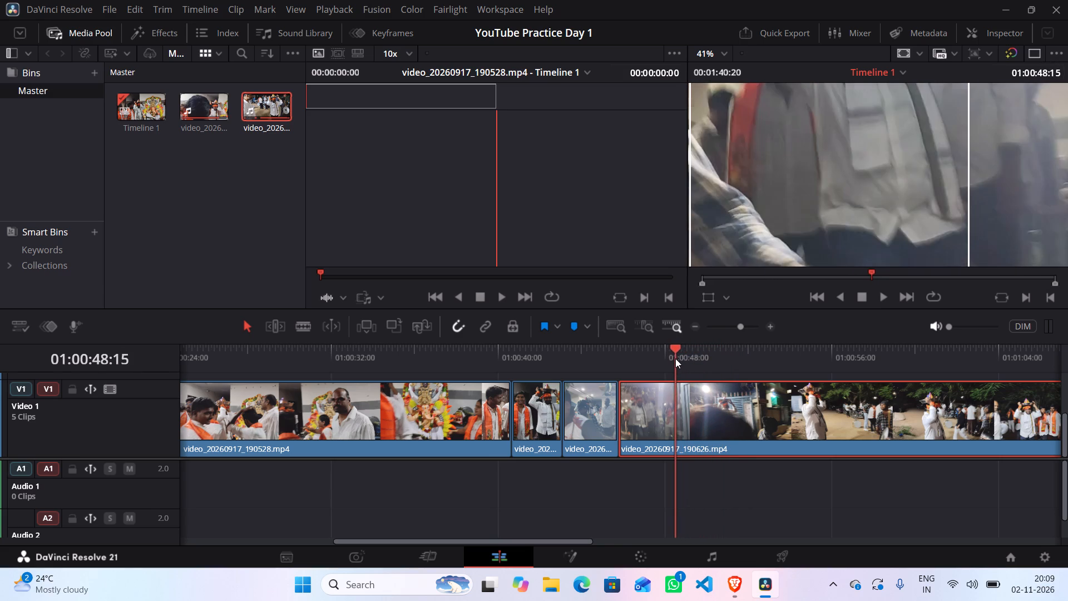
{"action": "left_click_drag", "start_coordinate": [675, 358], "coordinate": [683, 358]}
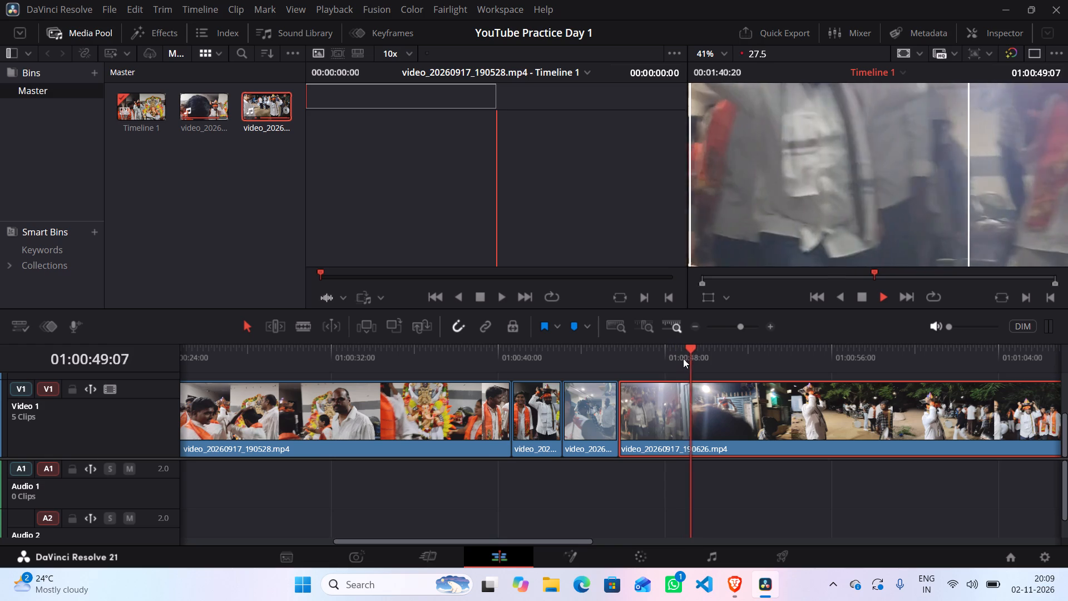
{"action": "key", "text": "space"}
{"action": "left_click_drag", "start_coordinate": [698, 346], "coordinate": [686, 349]}
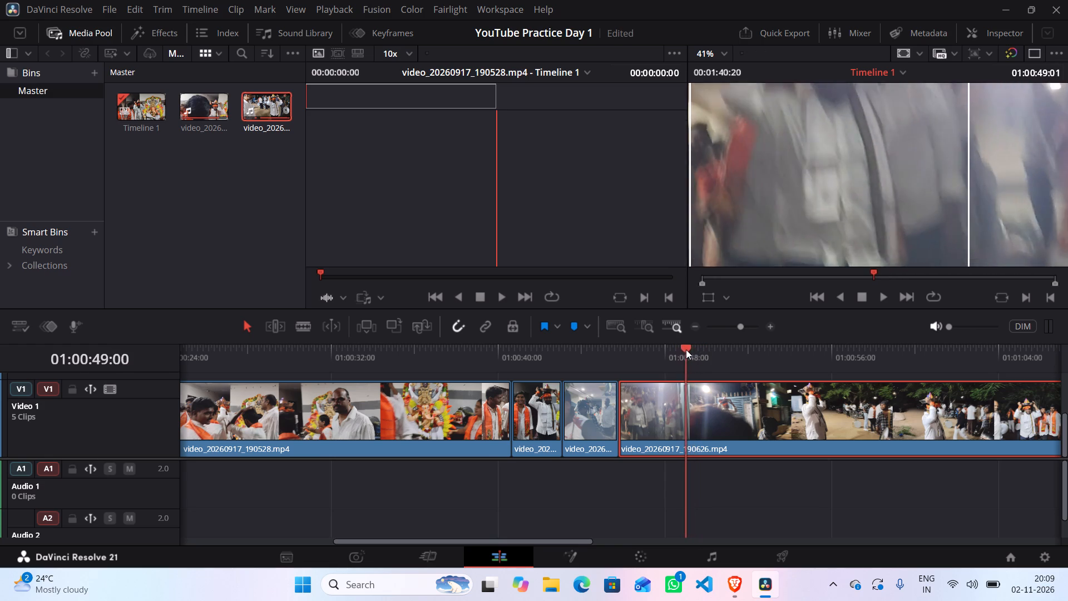
{"action": "left_click_drag", "start_coordinate": [686, 349], "coordinate": [683, 351]}
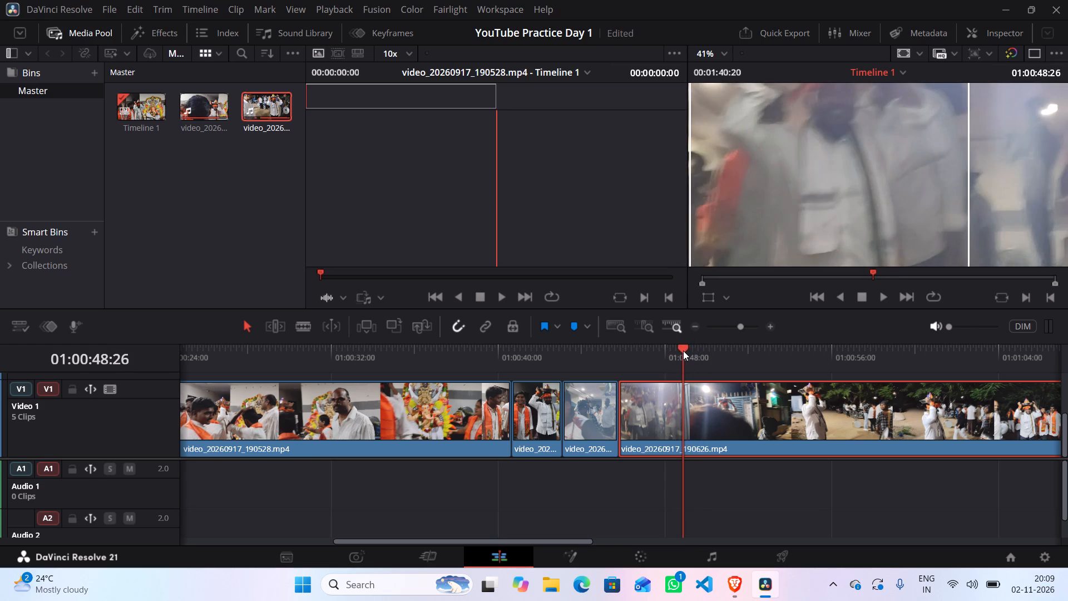
{"action": "key", "text": "ctrl+b"}
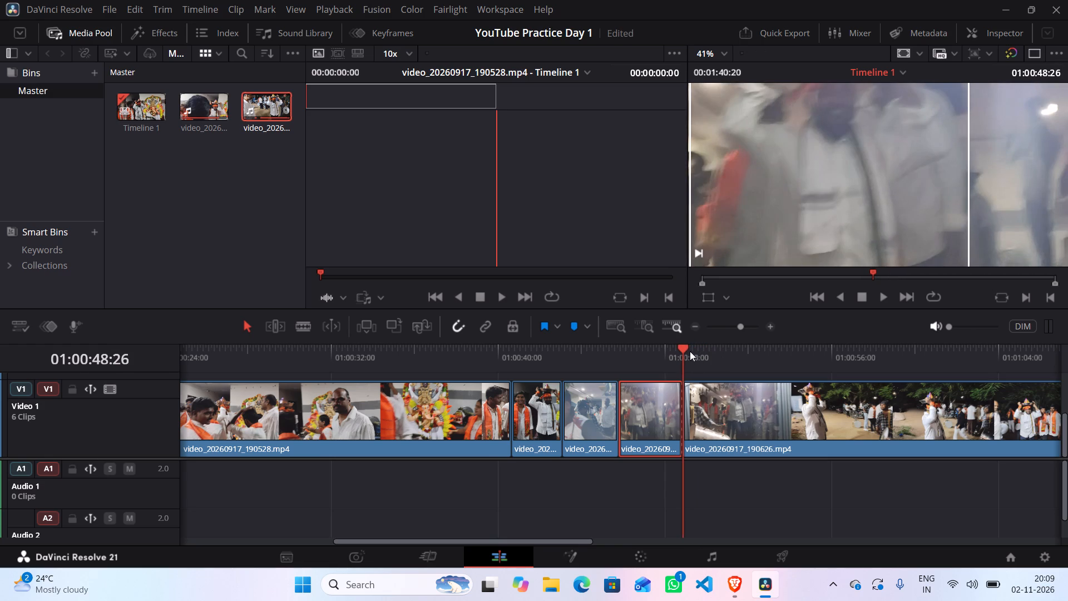
Review the footage after the 01:00:48:26 cut and split video_20260917_190626.mp4 on Video 1 at 01:00:53:00.
{"action": "key", "text": "space"}
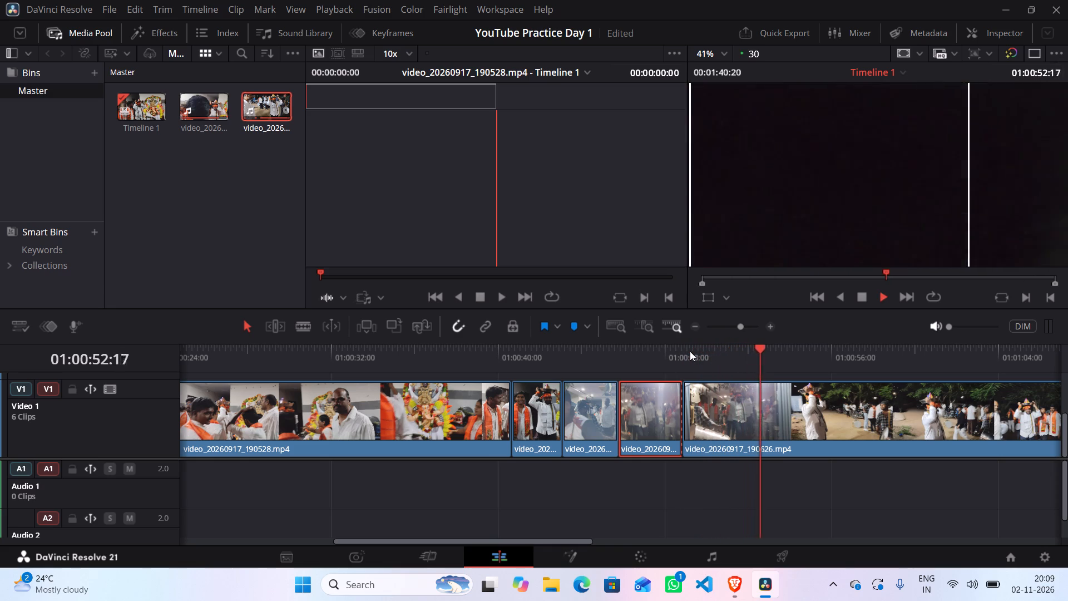
{"action": "key", "text": "space"}
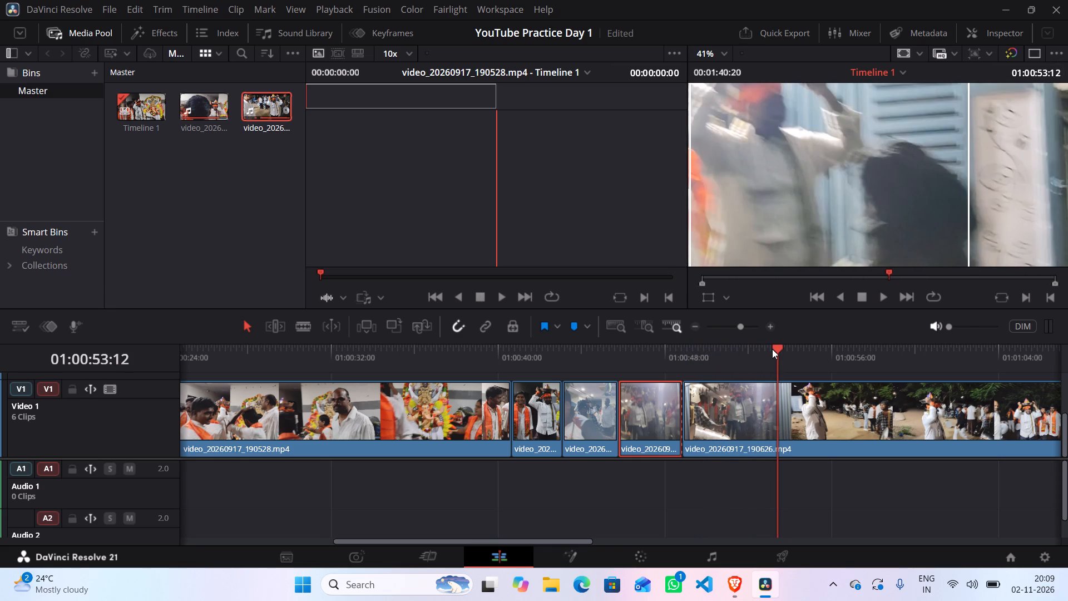
{"action": "left_click_drag", "start_coordinate": [776, 347], "coordinate": [769, 348]}
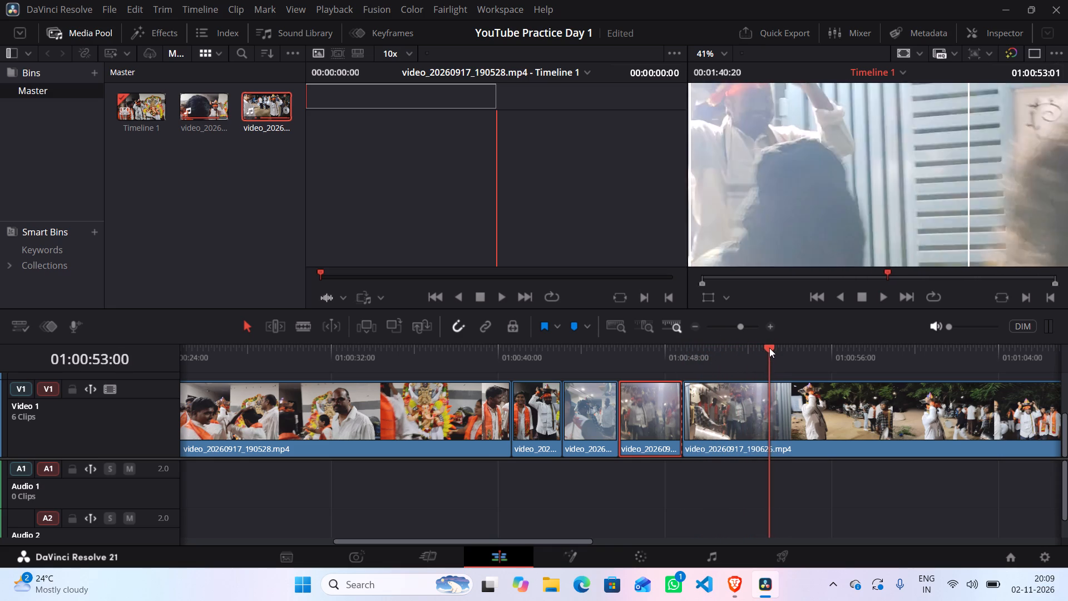
{"action": "left_click_drag", "start_coordinate": [769, 348], "coordinate": [758, 351]}
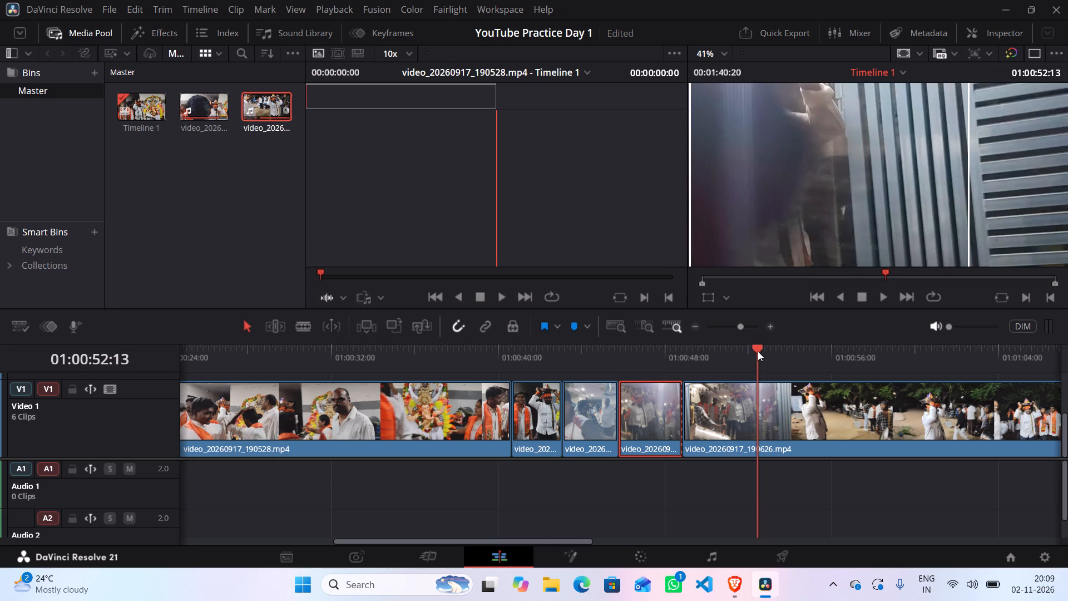
{"action": "left_click_drag", "start_coordinate": [758, 351], "coordinate": [763, 350]}
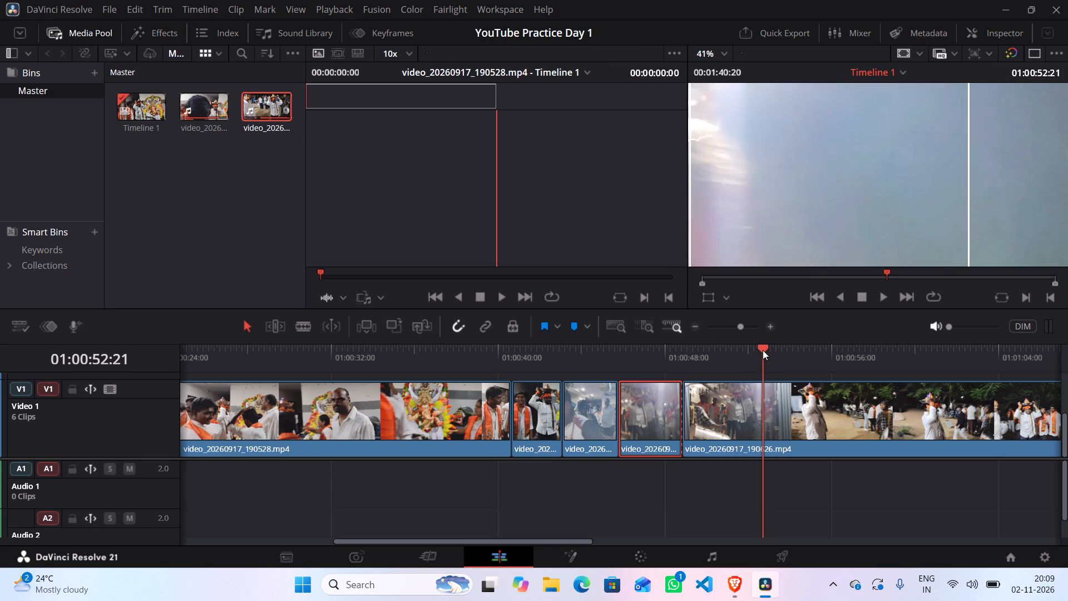
{"action": "left_click_drag", "start_coordinate": [763, 350], "coordinate": [769, 349]}
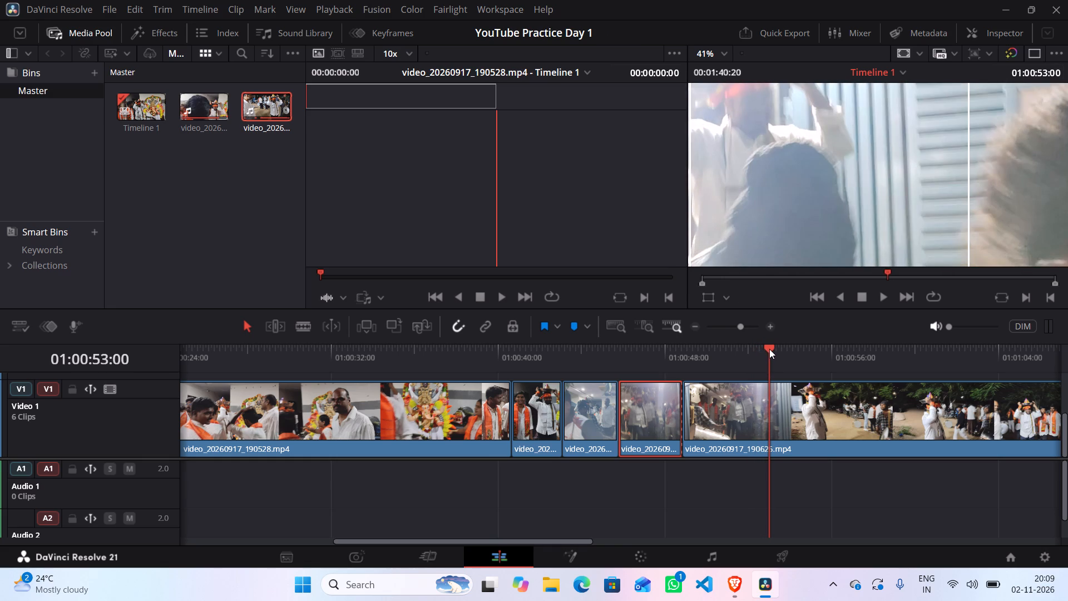
{"action": "key", "text": "ctrl+b"}
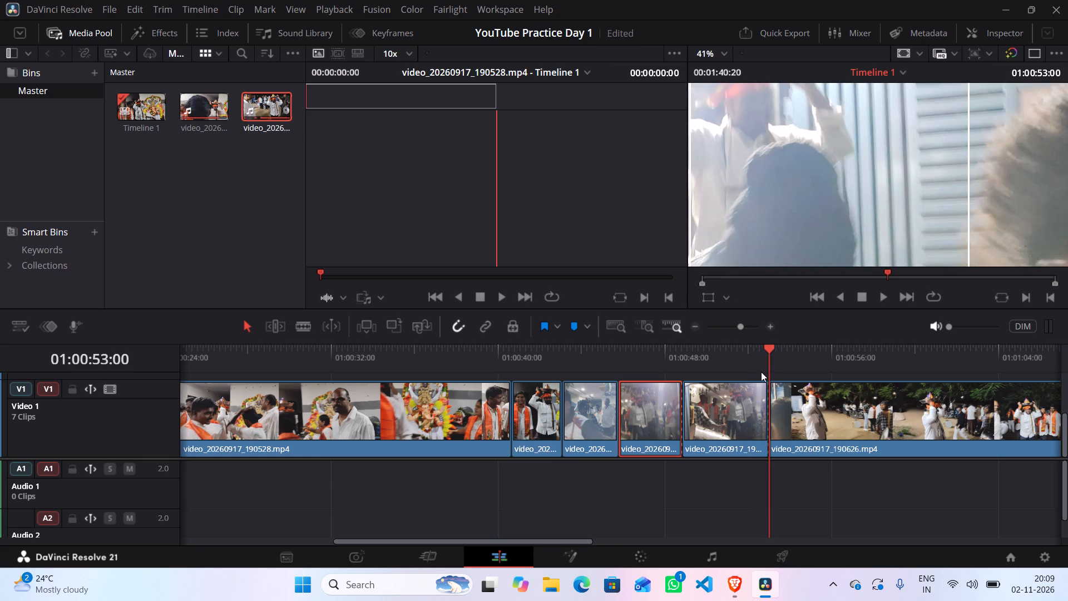
Delete the piece between 01:00:48:26 and 01:00:53:00 and close the gap with the rest of video_20260917_190626.mp4.
{"action": "left_click", "coordinate": [743, 399]}
{"action": "key", "text": "BackSpace"}
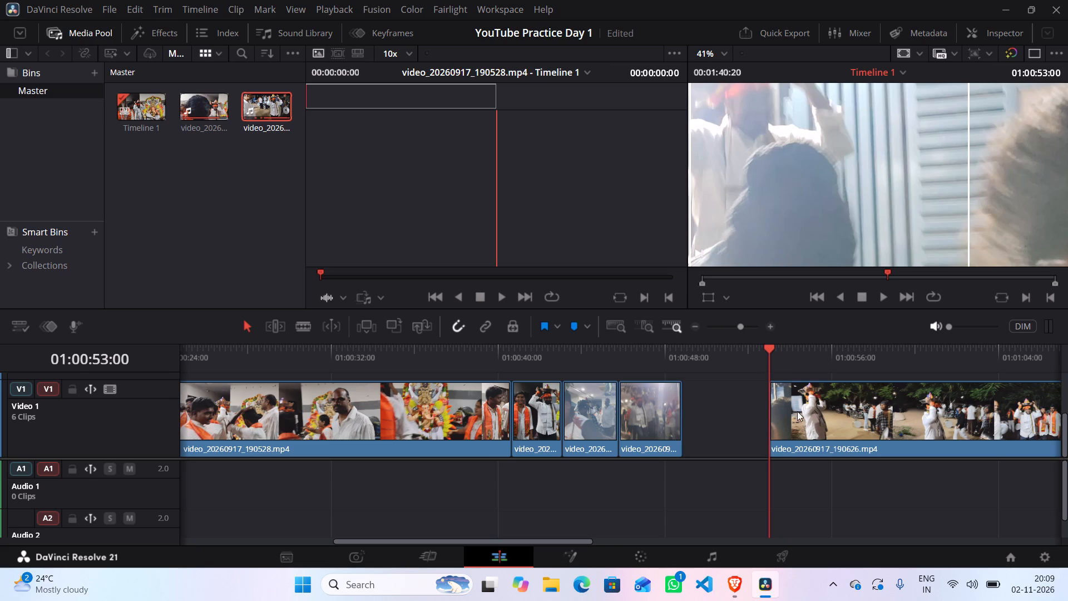
{"action": "left_click_drag", "start_coordinate": [798, 411], "coordinate": [715, 414]}
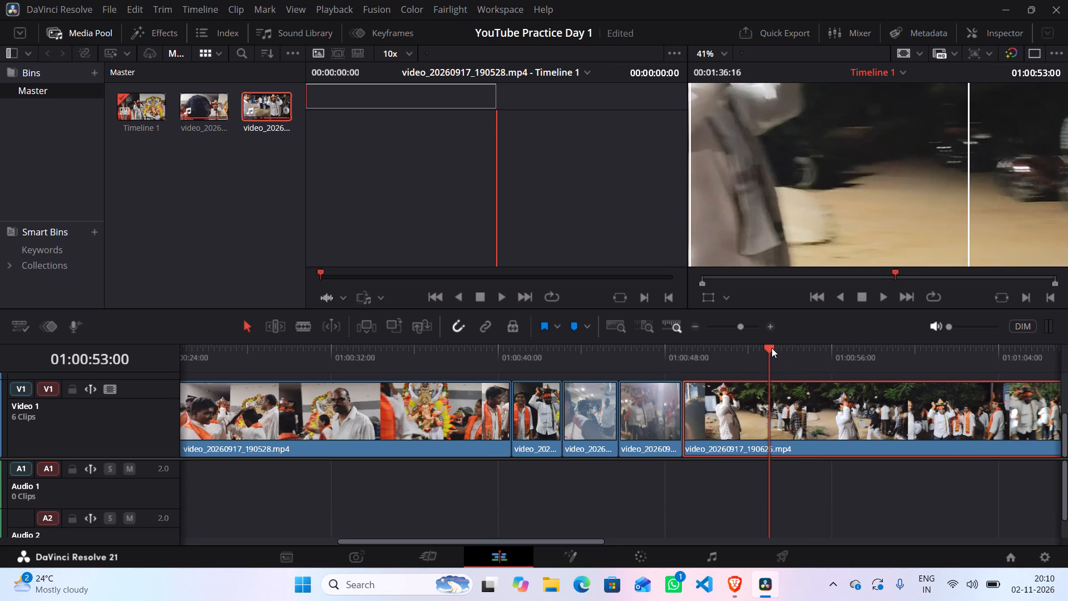
Play and scrub the last video_20260917_190626.mp4 clip from 01:00:48:26 for a cut point and split it at 01:00:55:06.
{"action": "left_click_drag", "start_coordinate": [771, 348], "coordinate": [682, 361]}
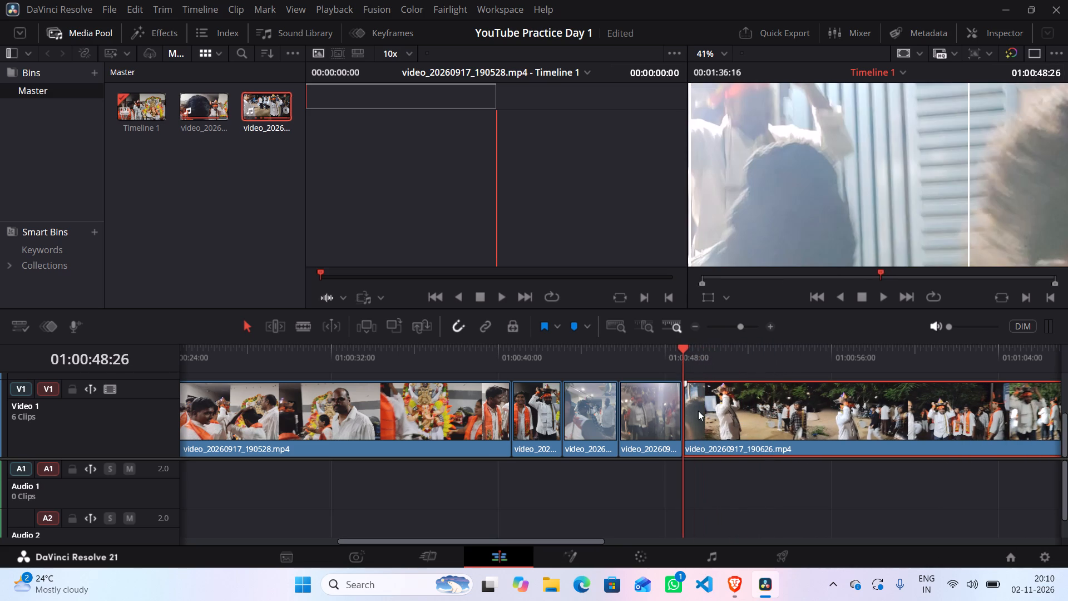
{"action": "key", "text": "space"}
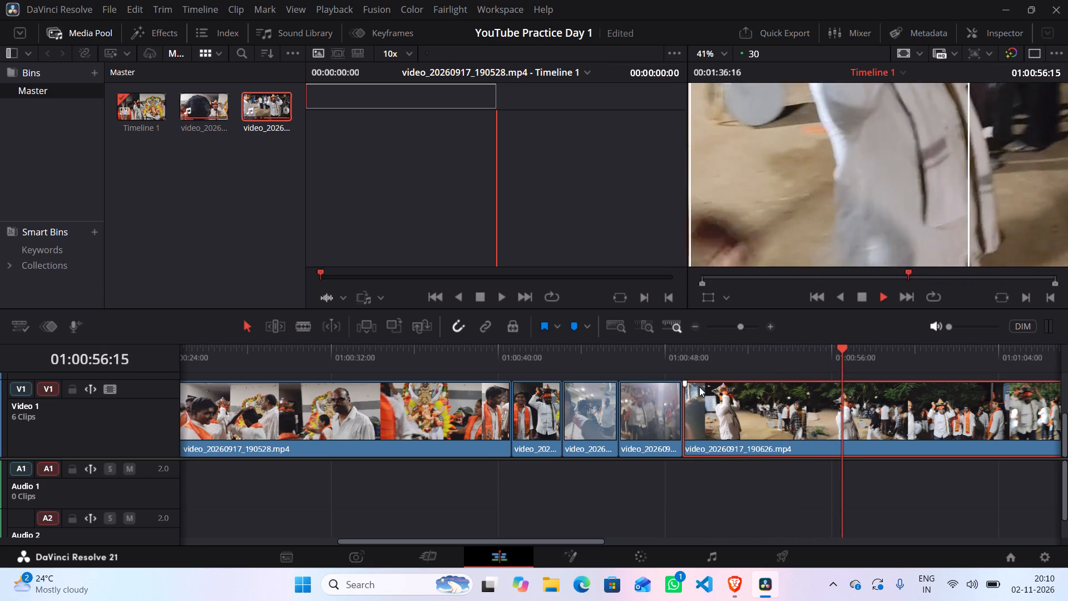
{"action": "key", "text": "space"}
{"action": "left_click_drag", "start_coordinate": [855, 347], "coordinate": [850, 348]}
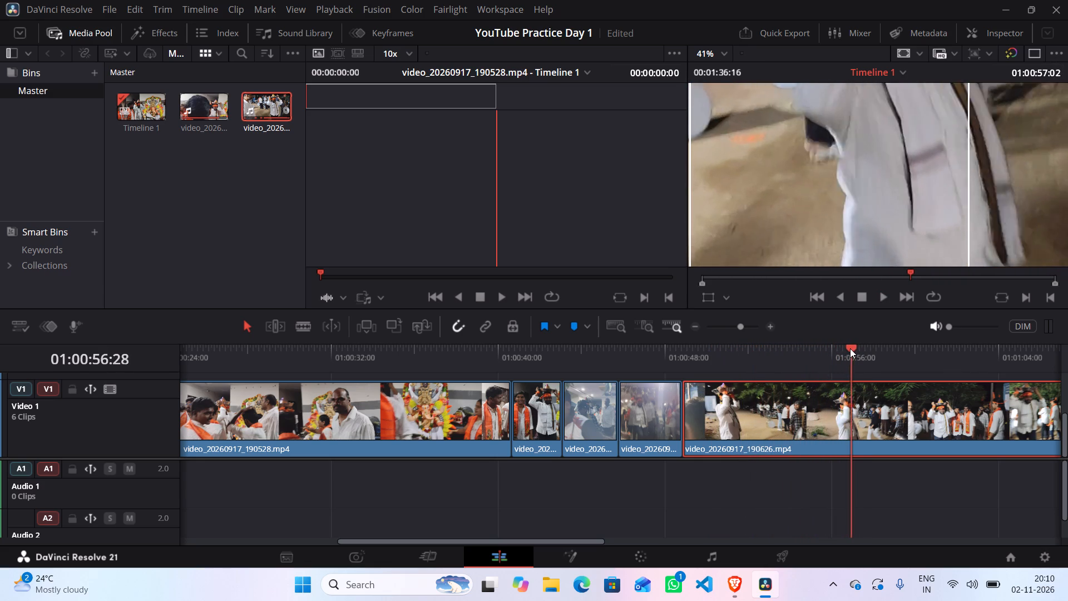
{"action": "left_click_drag", "start_coordinate": [850, 348], "coordinate": [812, 353]}
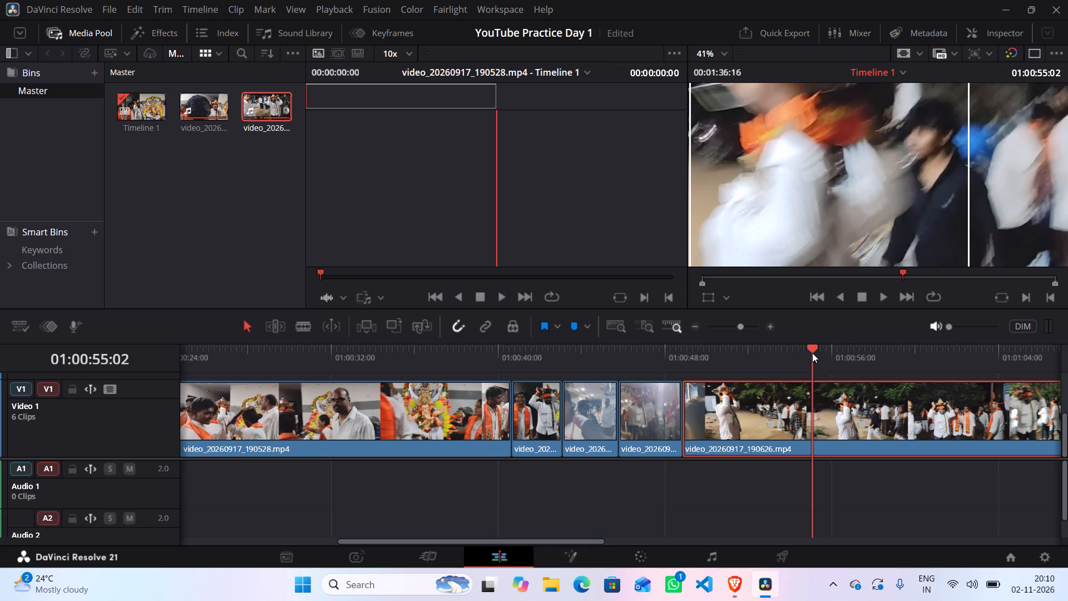
{"action": "left_click_drag", "start_coordinate": [812, 353], "coordinate": [825, 352]}
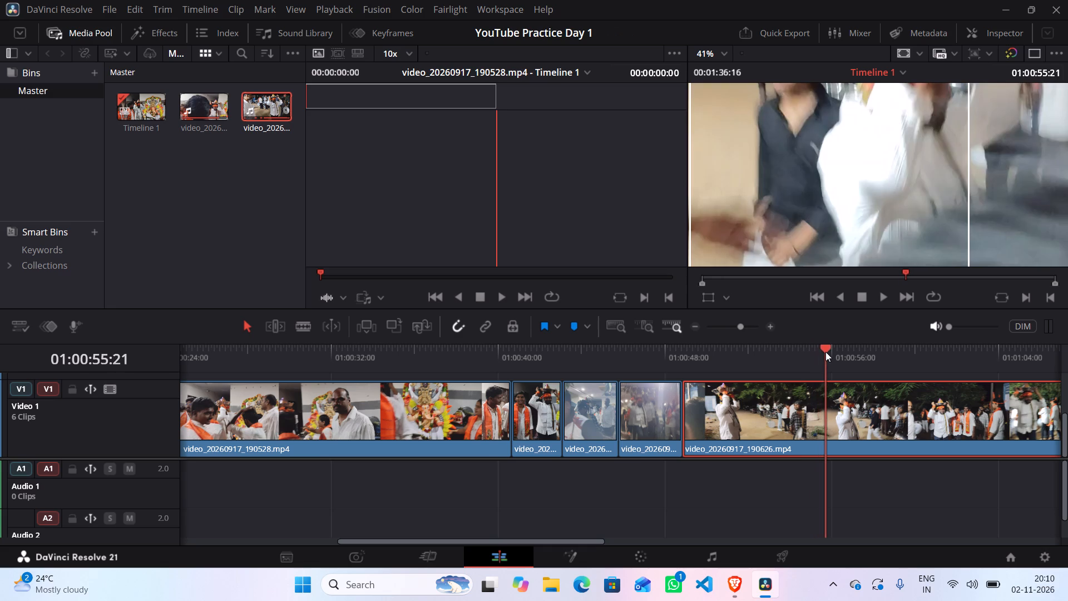
{"action": "left_click_drag", "start_coordinate": [825, 352], "coordinate": [815, 354]}
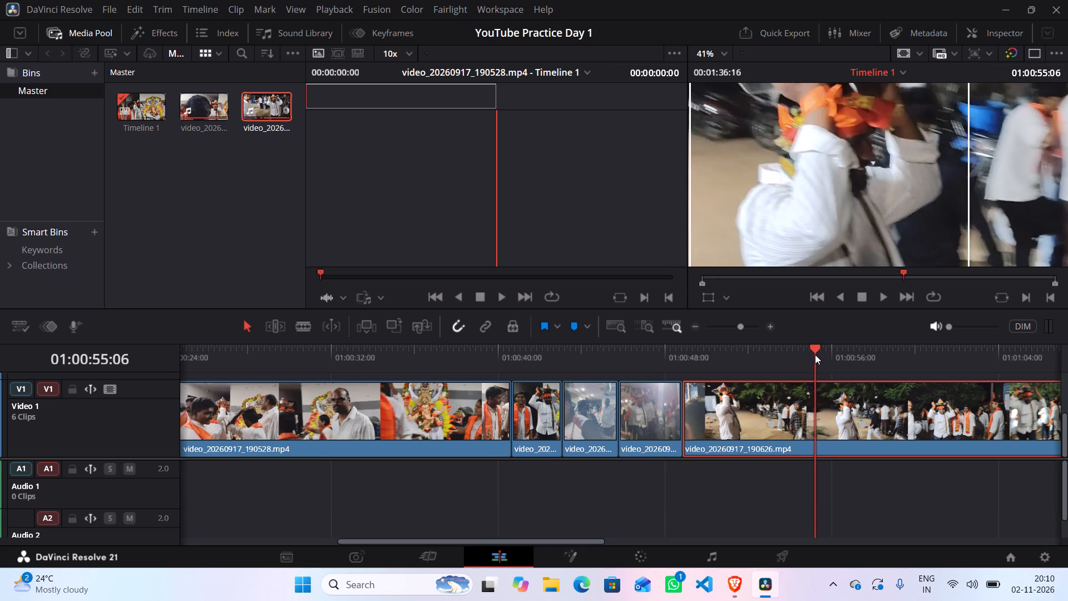
{"action": "key", "text": "ctrl+b"}
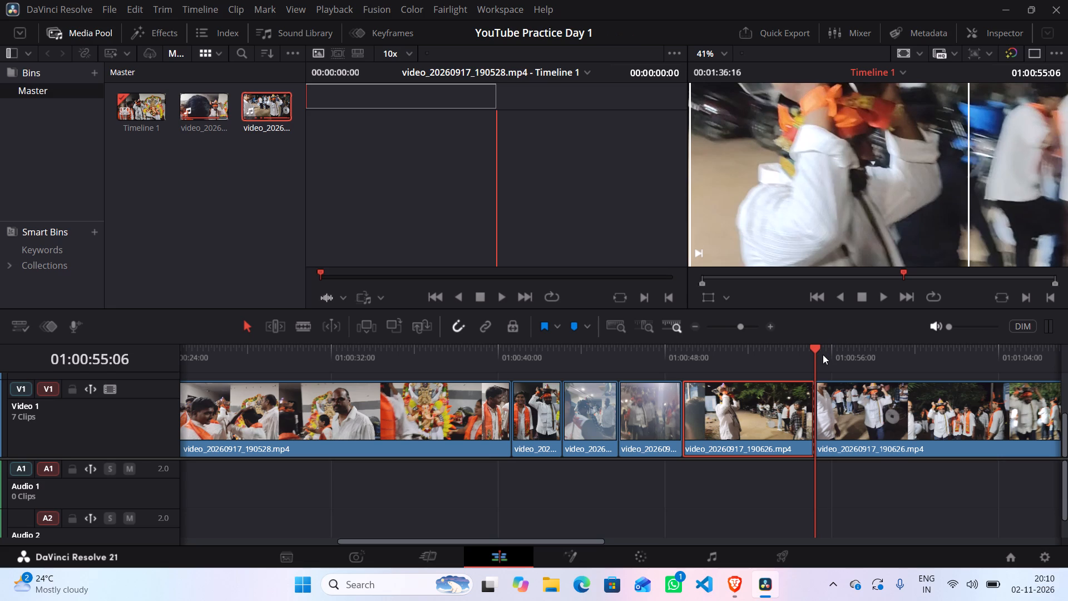
Review the footage after the 01:00:55:06 cut and split video_20260917_190626.mp4 on Video 1 at 01:00:59:23.
{"action": "key", "text": "space"}
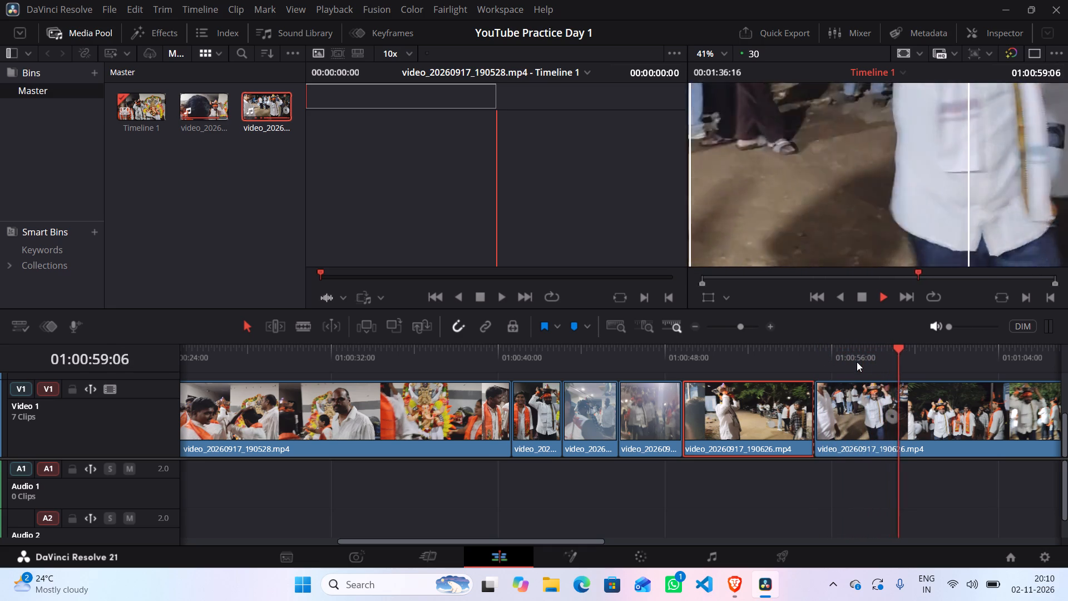
{"action": "key", "text": "space"}
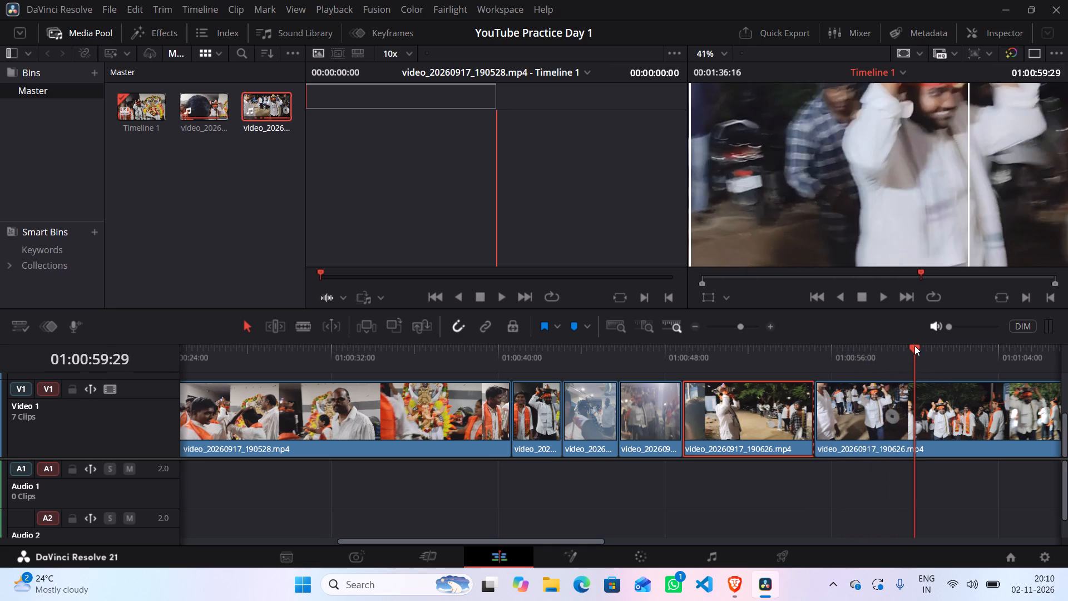
{"action": "left_click_drag", "start_coordinate": [914, 346], "coordinate": [910, 346]}
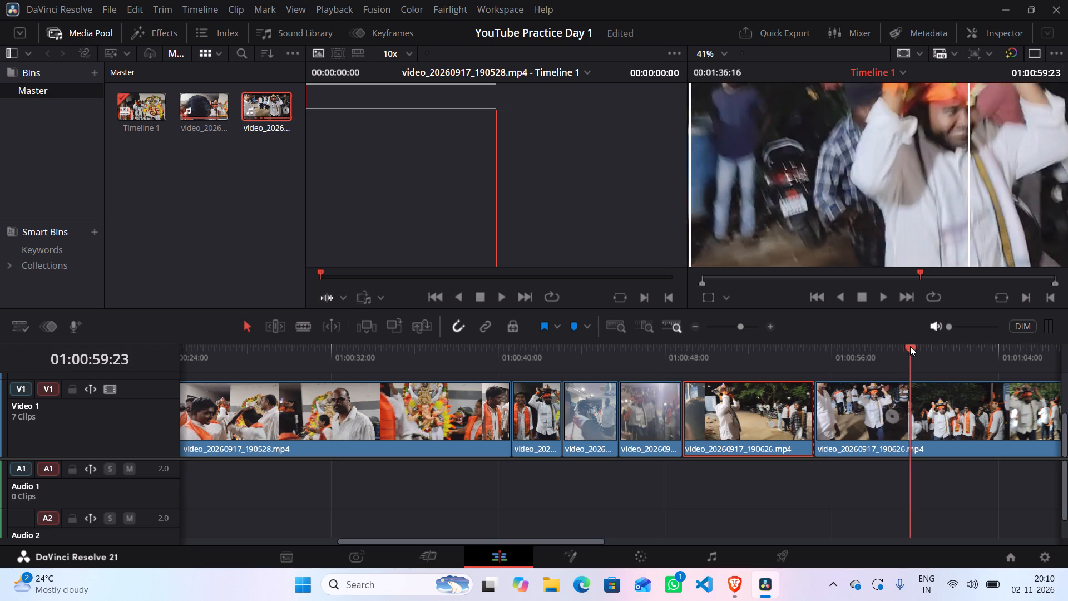
{"action": "left_click_drag", "start_coordinate": [910, 346], "coordinate": [908, 348]}
{"action": "key", "text": "space"}
{"action": "key", "text": "space"}
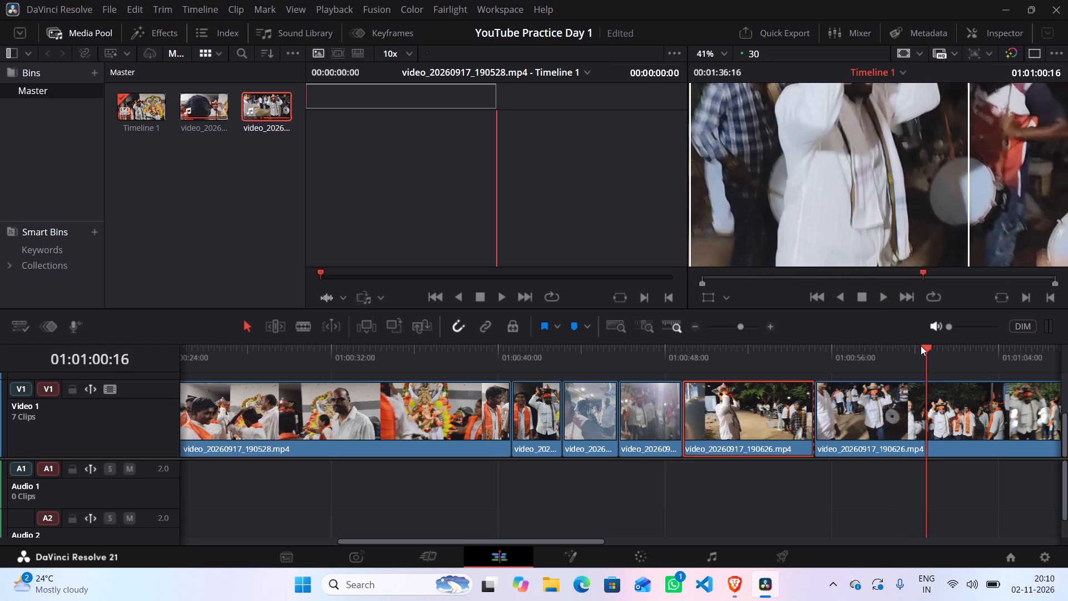
{"action": "left_click_drag", "start_coordinate": [922, 346], "coordinate": [910, 354]}
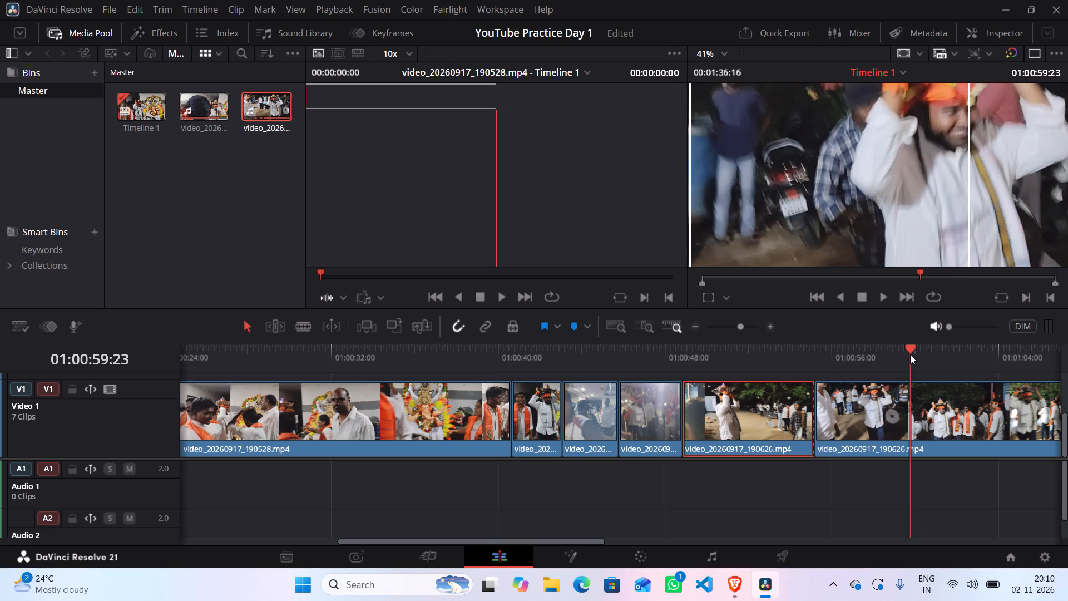
{"action": "key", "text": "ctrl+b"}
Delete the piece between 01:00:55:06 and 01:00:59:23 and move the remaining video_20260917_190626.mp4 clip back to 01:00:55:06 to close the gap.
{"action": "left_click", "coordinate": [888, 397]}
{"action": "key", "text": "BackSpace"}
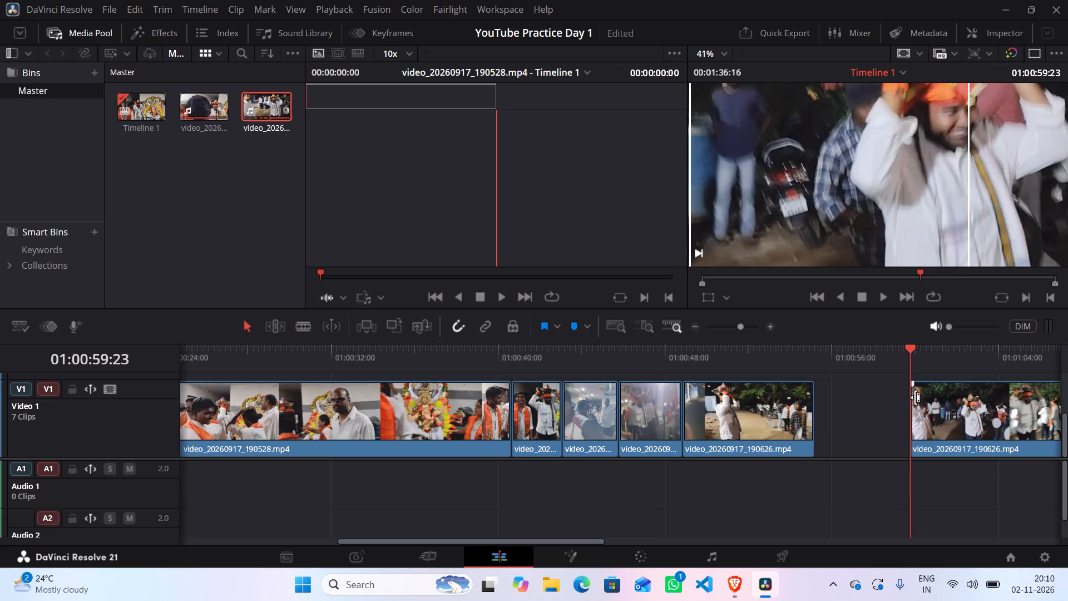
{"action": "left_click", "coordinate": [933, 407]}
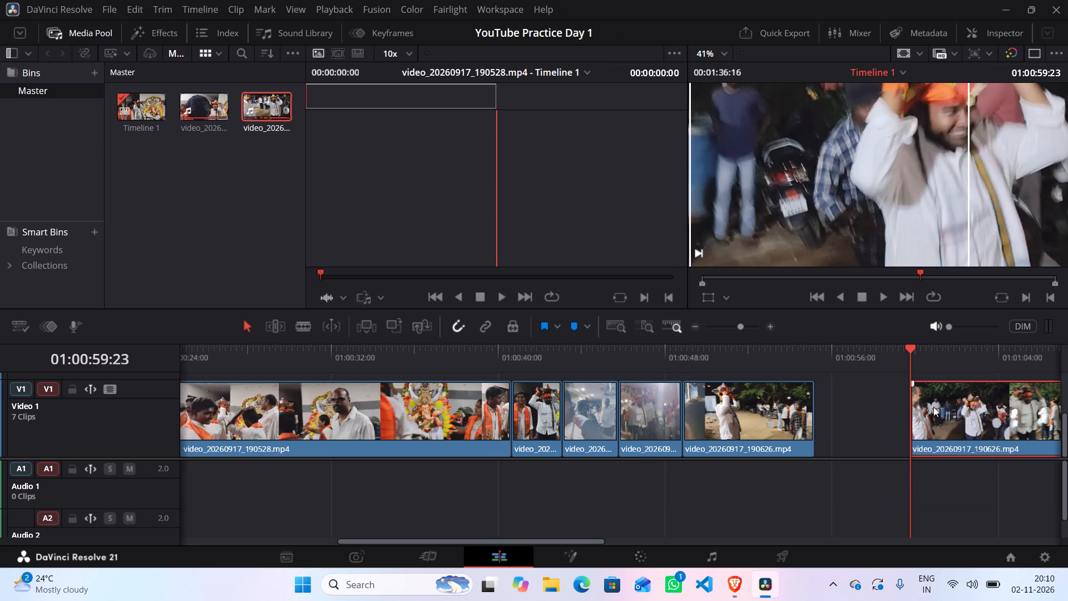
{"action": "key", "text": "Tab"}
{"action": "key", "text": "Tab"}
{"action": "key", "text": "Tab"}
{"action": "key", "text": "Tab"}
{"action": "left_click_drag", "start_coordinate": [906, 345], "coordinate": [873, 349]}
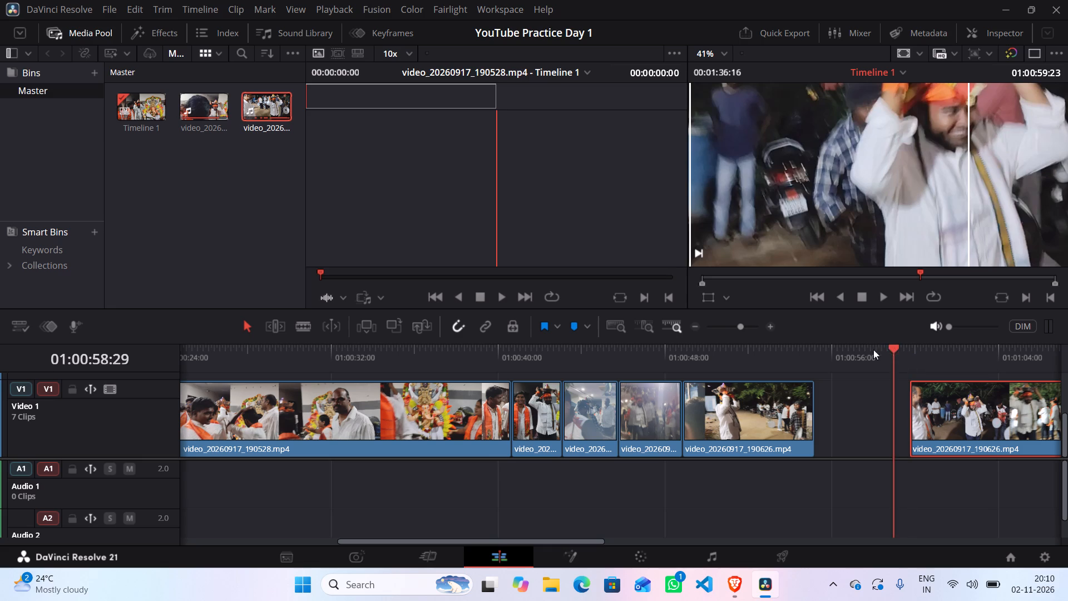
{"action": "left_click_drag", "start_coordinate": [873, 349], "coordinate": [813, 352]}
{"action": "key", "text": "Tab"}
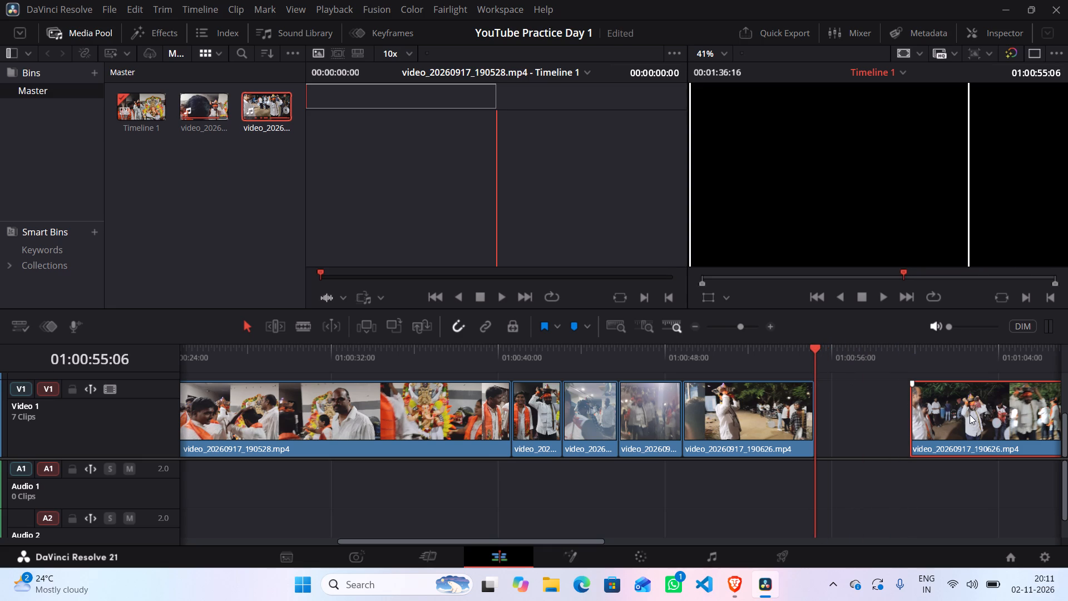
{"action": "key", "text": "Left"}
{"action": "key", "text": "Left"}
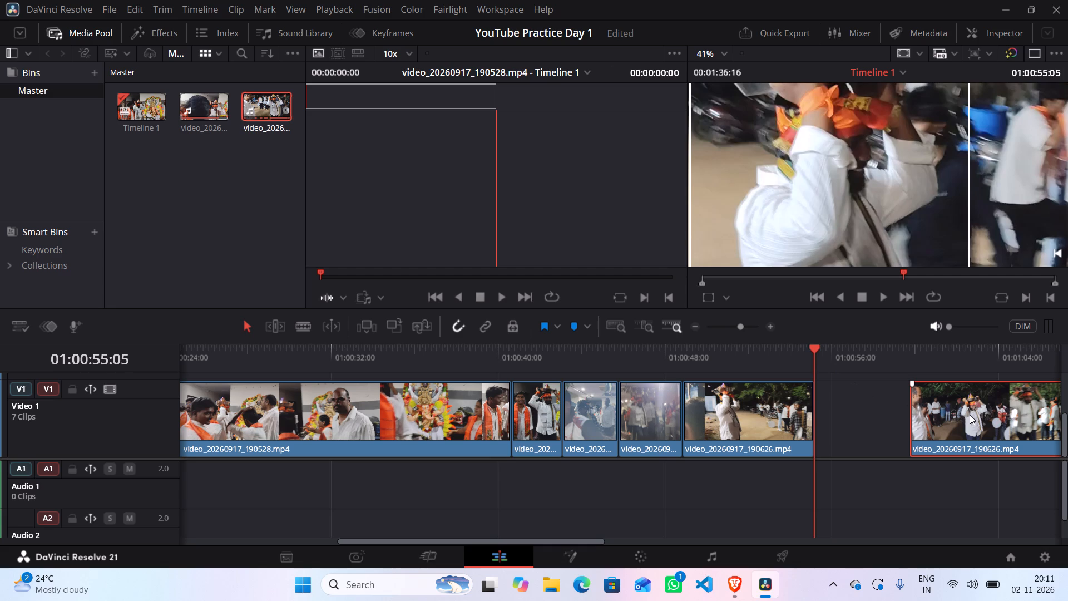
{"action": "key", "text": "Right"}
{"action": "key", "text": "Right"}
{"action": "left_click_drag", "start_coordinate": [983, 413], "coordinate": [891, 420]}
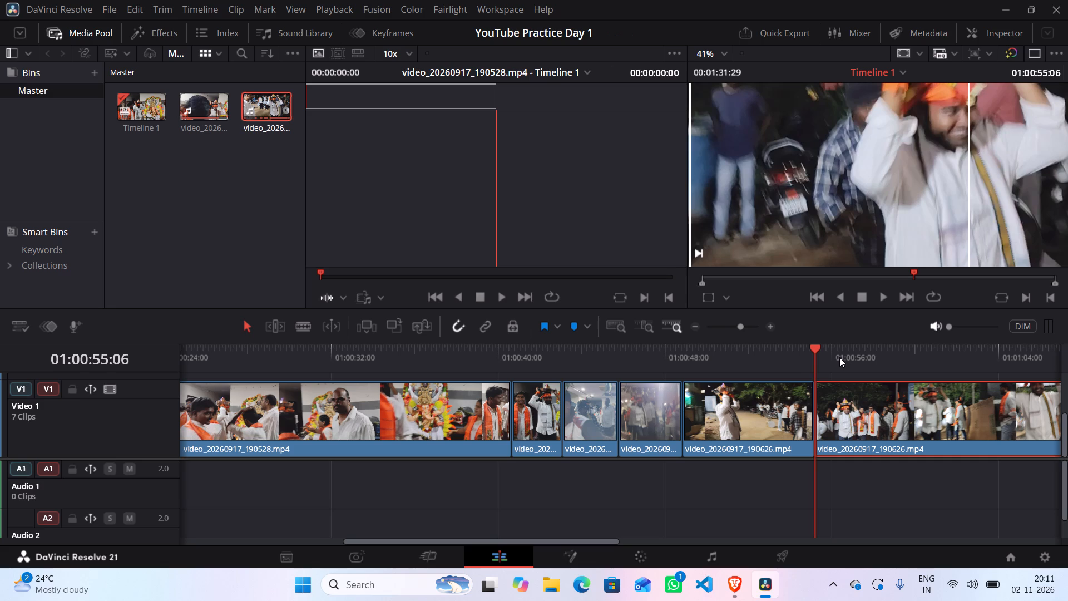
Play and scrub the remaining footage from 01:00:55:06 and split video_20260917_190626.mp4 on Video 1 at 01:01:19:21.
{"action": "key", "text": "space"}
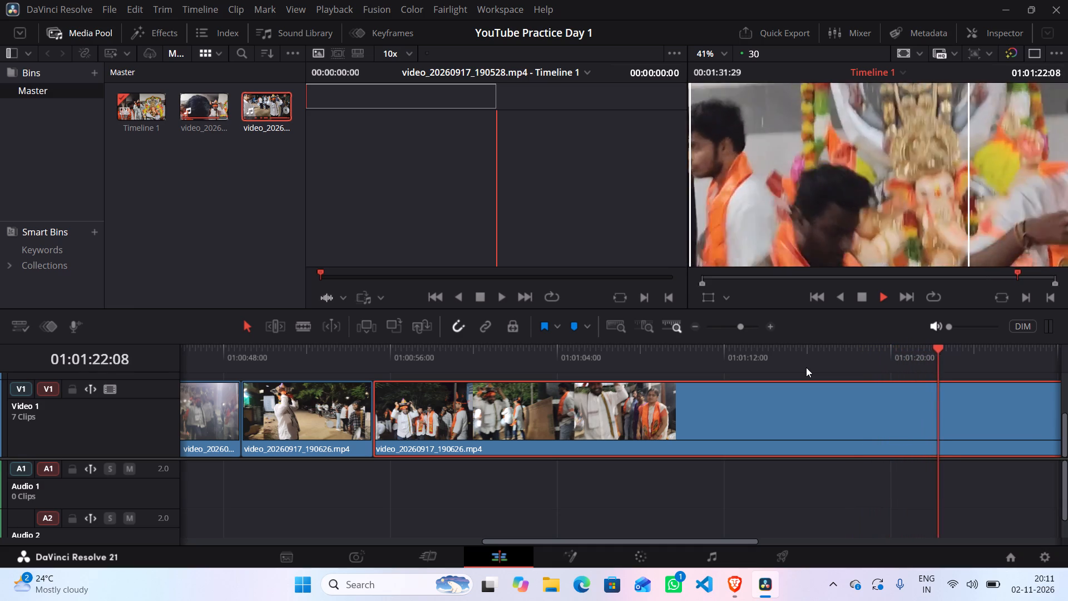
{"action": "key", "text": "space"}
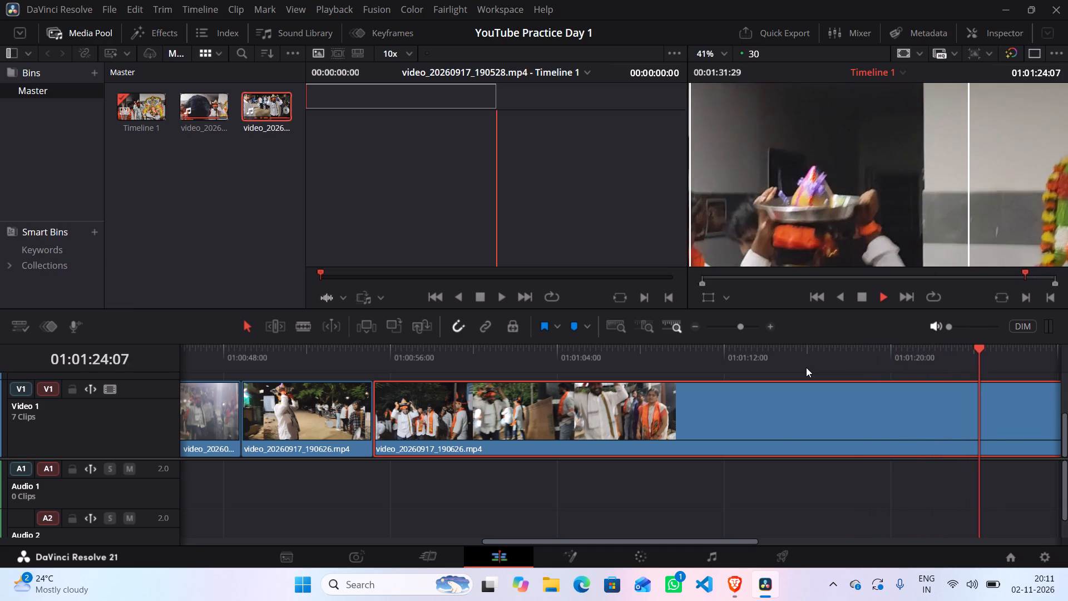
{"action": "left_click_drag", "start_coordinate": [980, 348], "coordinate": [951, 350]}
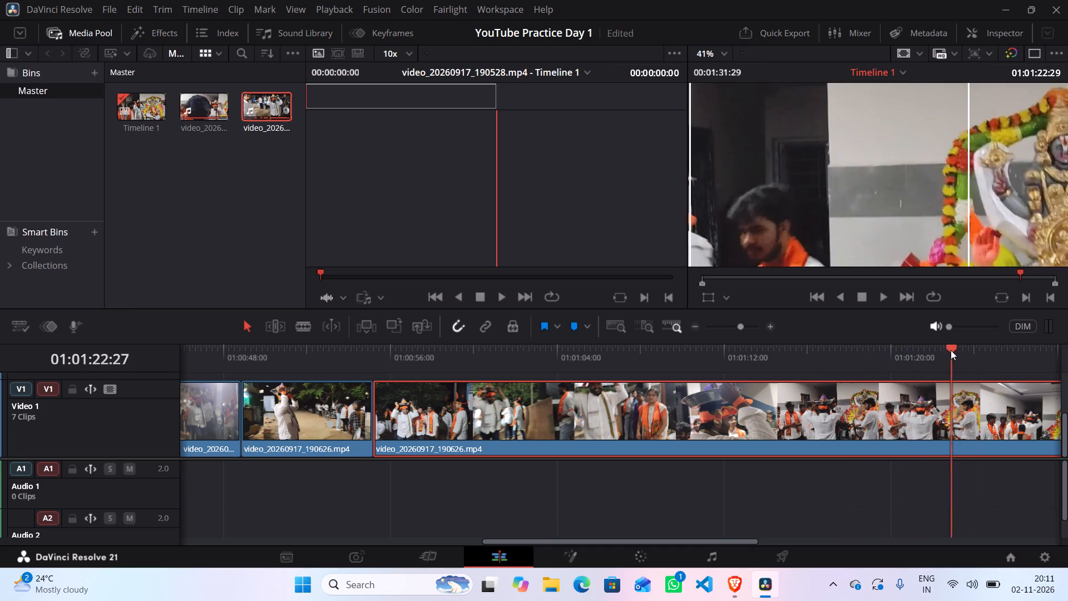
{"action": "left_click_drag", "start_coordinate": [951, 350], "coordinate": [891, 357]}
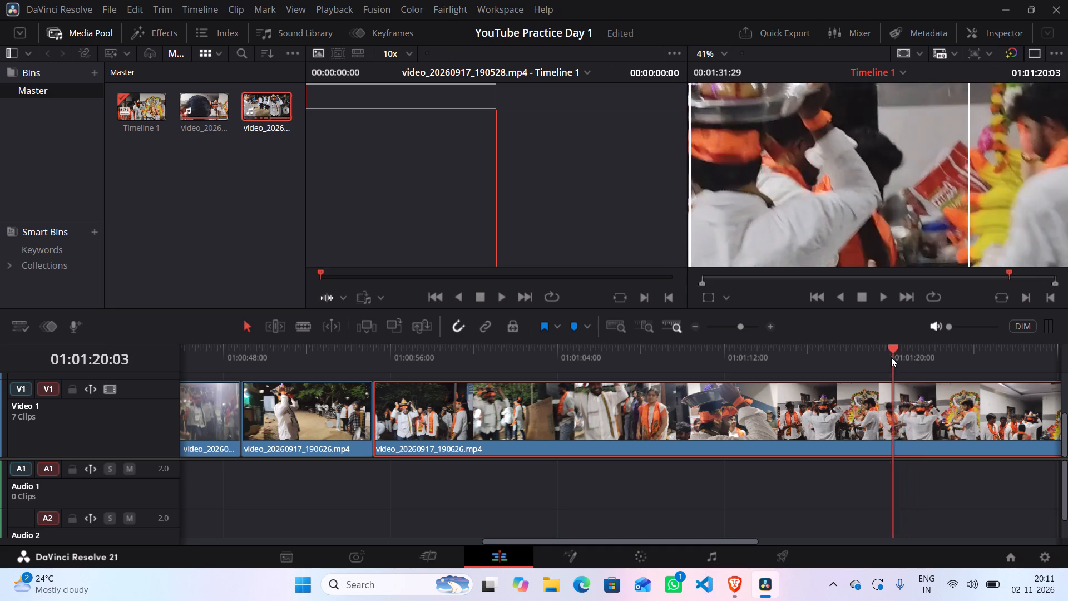
{"action": "left_click_drag", "start_coordinate": [891, 357], "coordinate": [884, 361]}
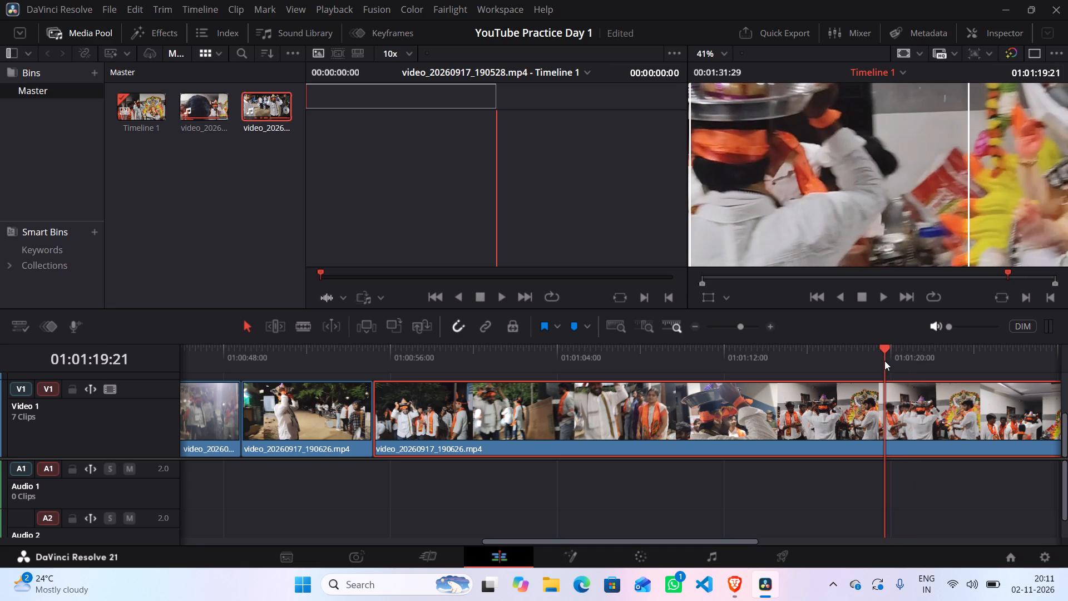
{"action": "key", "text": "ctrl+b"}
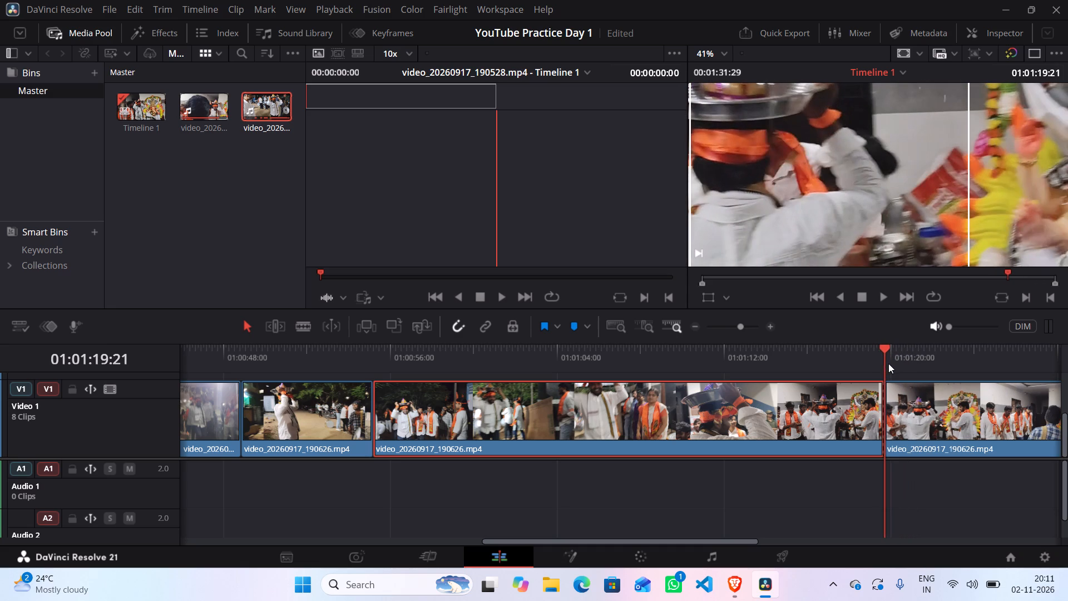
Play the footage from 01:01:19:21 and split video_20260917_190626.mp4 on Video 1 at 01:01:24:11.
{"action": "key", "text": "space"}
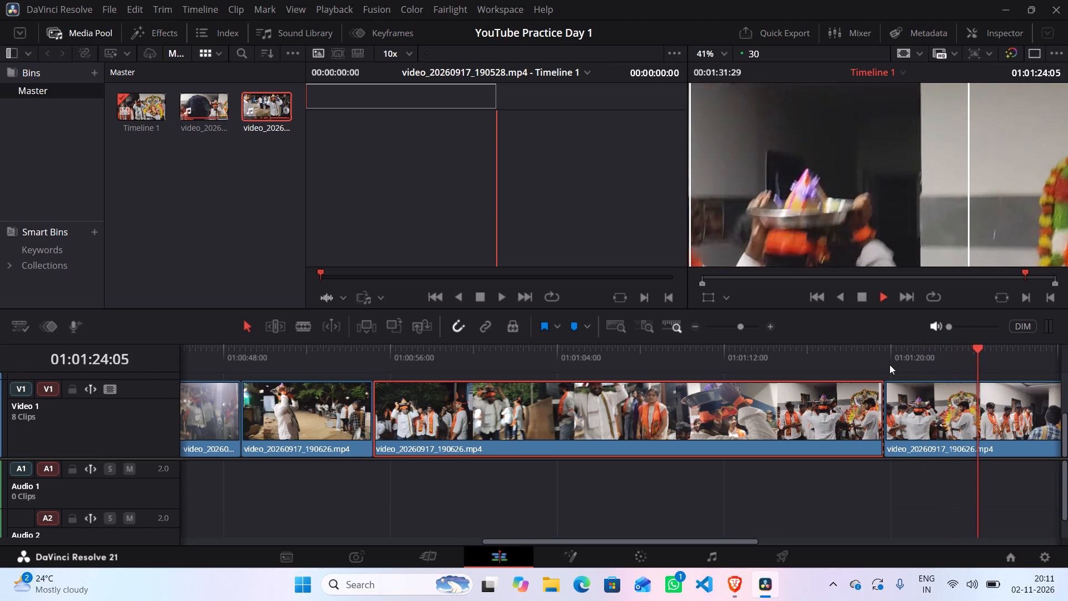
{"action": "key", "text": "space"}
{"action": "key", "text": "ctrl+b"}
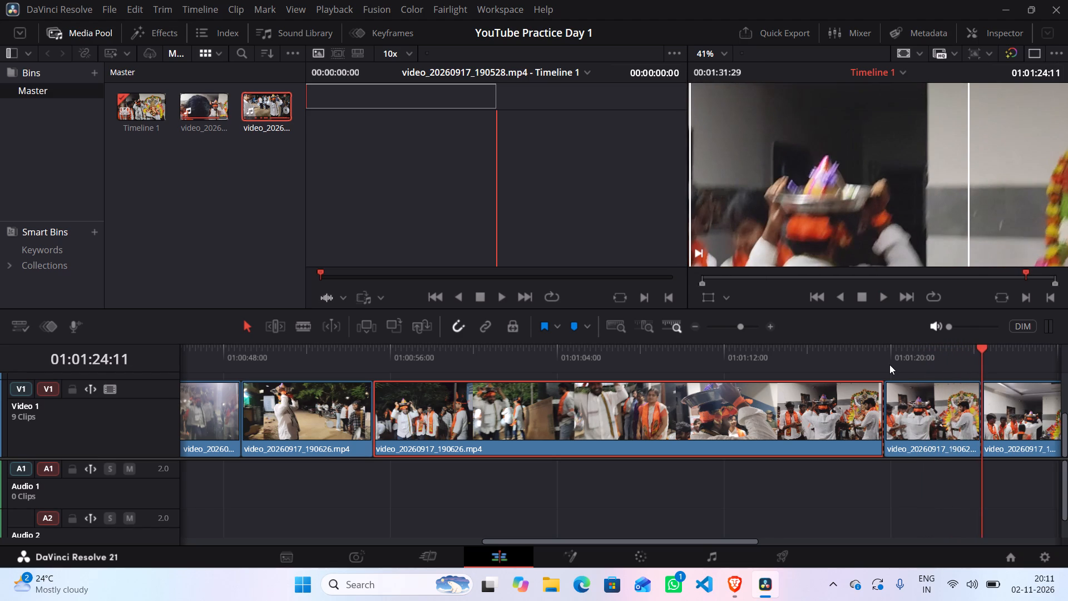
Delete the piece between 01:01:19:21 and 01:01:24:11 and move the last video_20260917_190626.mp4 clip back to 01:01:19:21 to close the gap.
{"action": "left_click", "coordinate": [911, 401]}
{"action": "key", "text": "BackSpace"}
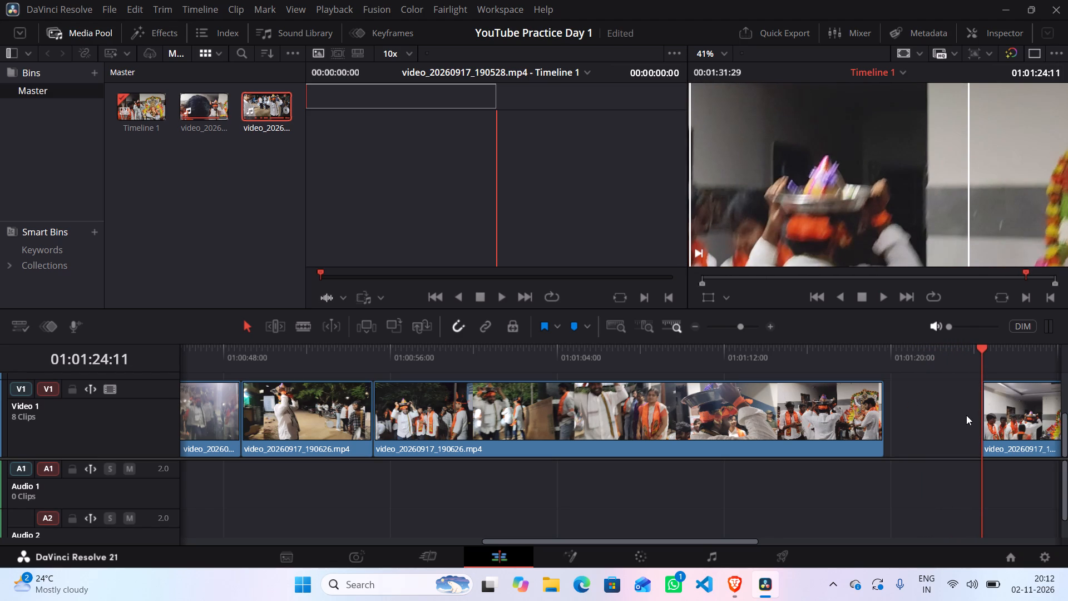
{"action": "left_click_drag", "start_coordinate": [995, 396], "coordinate": [899, 410]}
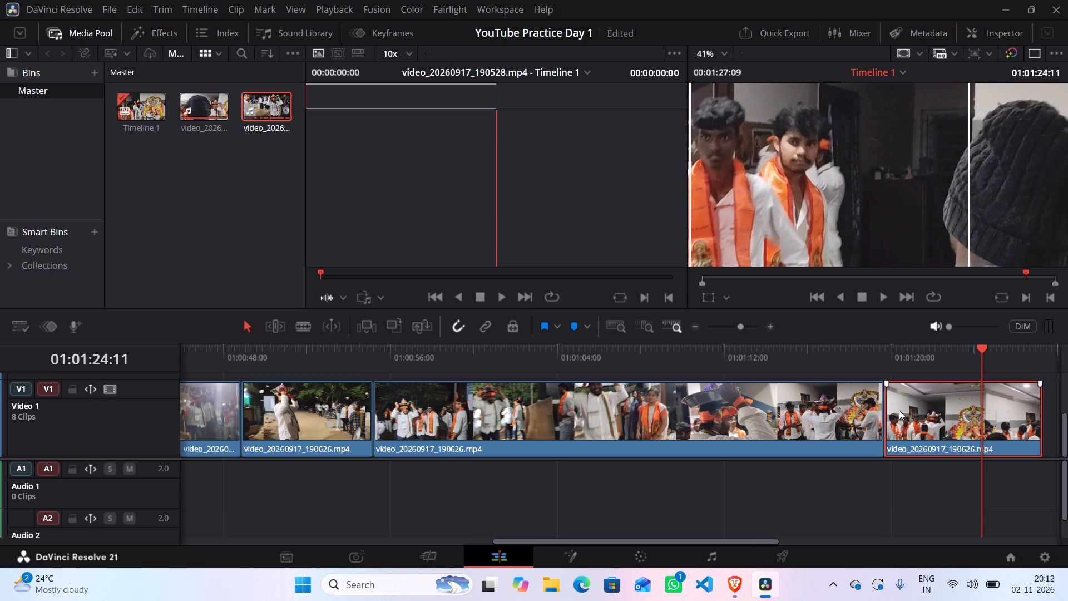
Play the last video_20260917_190626.mp4 clip from around the 01:01:19:21 join through to the end of the timeline.
{"action": "left_click_drag", "start_coordinate": [982, 347], "coordinate": [882, 371]}
{"action": "key", "text": "space"}
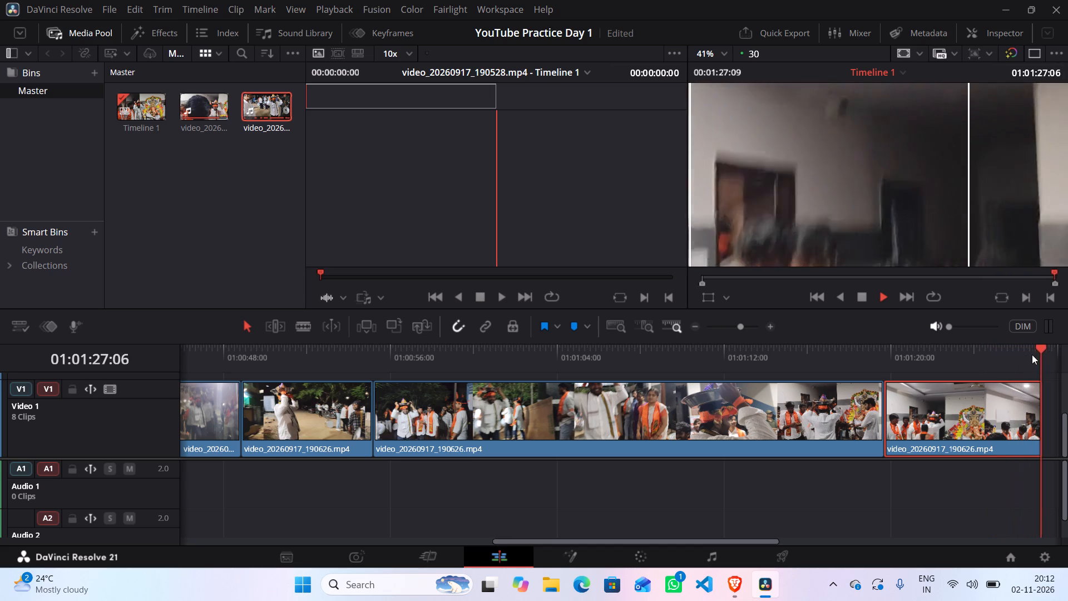
Return the playhead to the start of Timeline 1 at 01:00:00:00 and play the edited sequence for review.
{"action": "left_click_drag", "start_coordinate": [1043, 348], "coordinate": [185, 338]}
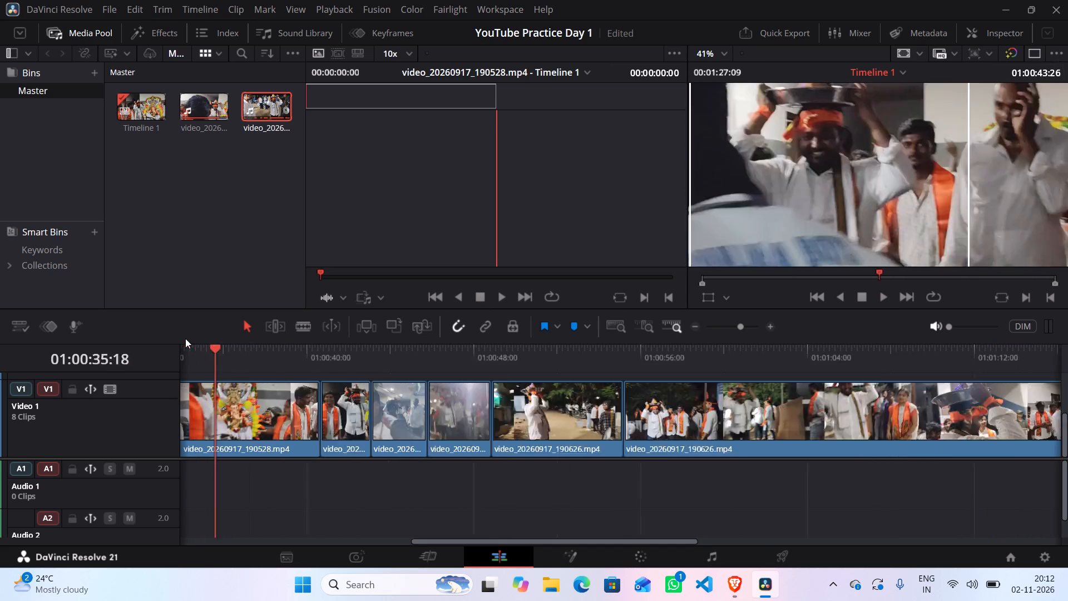
{"action": "left_click_drag", "start_coordinate": [185, 338], "coordinate": [176, 341]}
{"action": "key", "text": "space"}
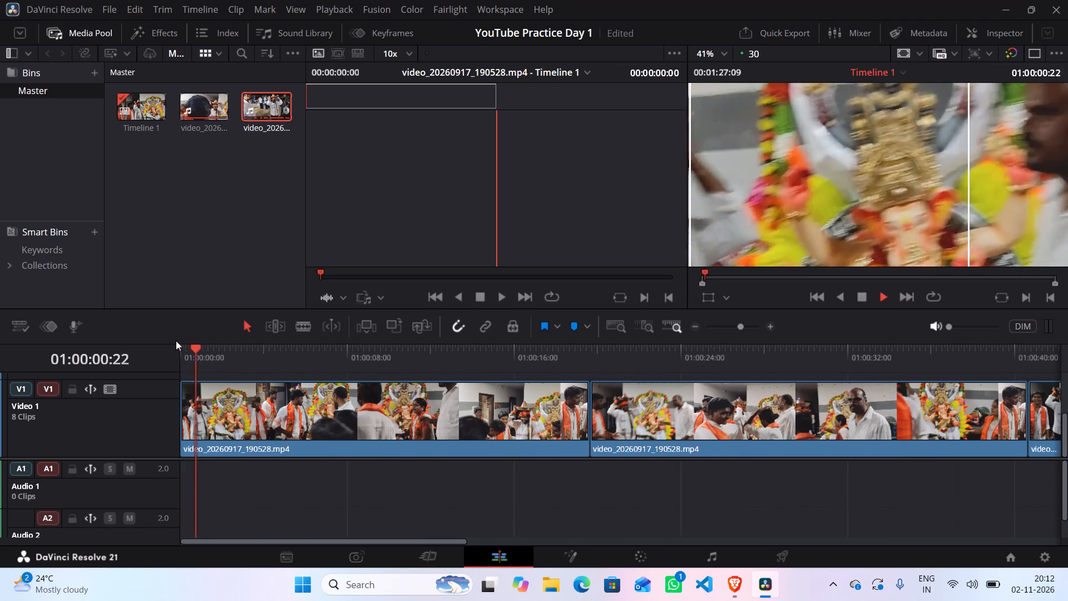
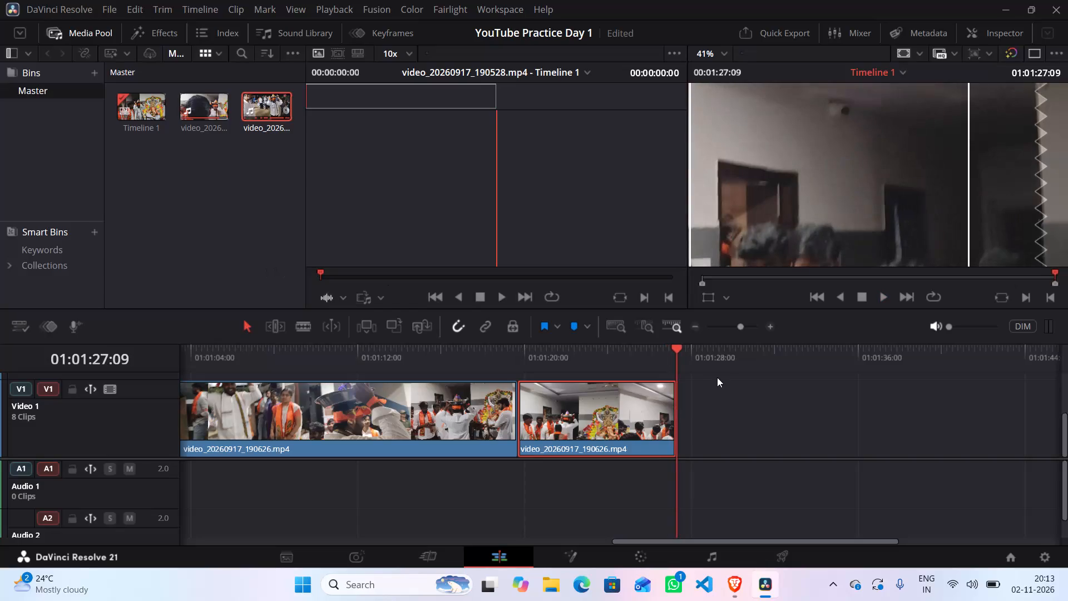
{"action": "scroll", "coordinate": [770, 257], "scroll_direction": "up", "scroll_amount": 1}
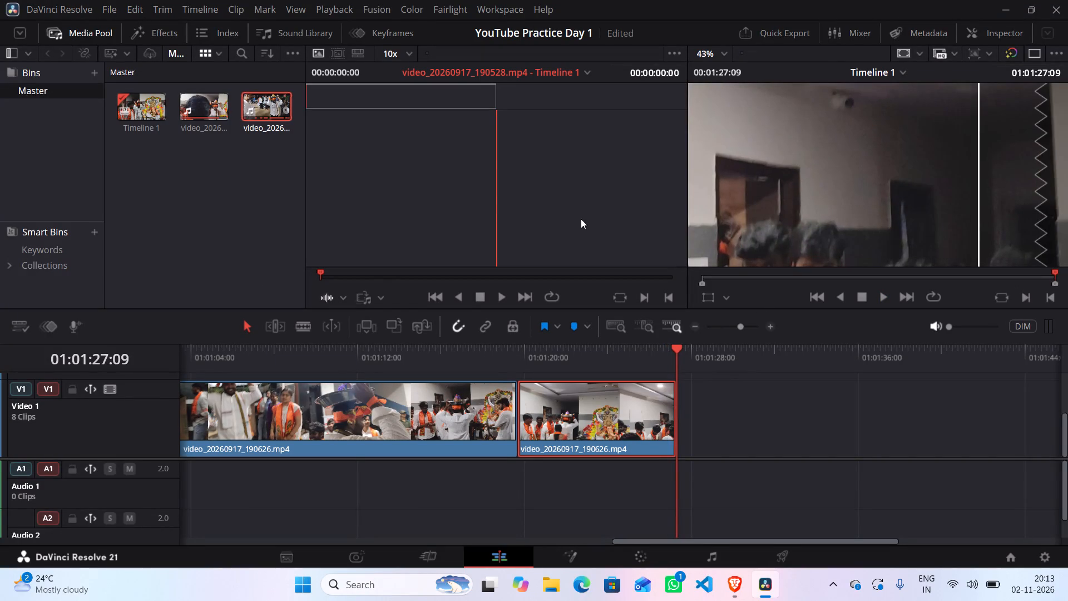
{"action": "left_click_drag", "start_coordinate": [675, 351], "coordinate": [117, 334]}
{"action": "key", "text": "alt+Tab"}
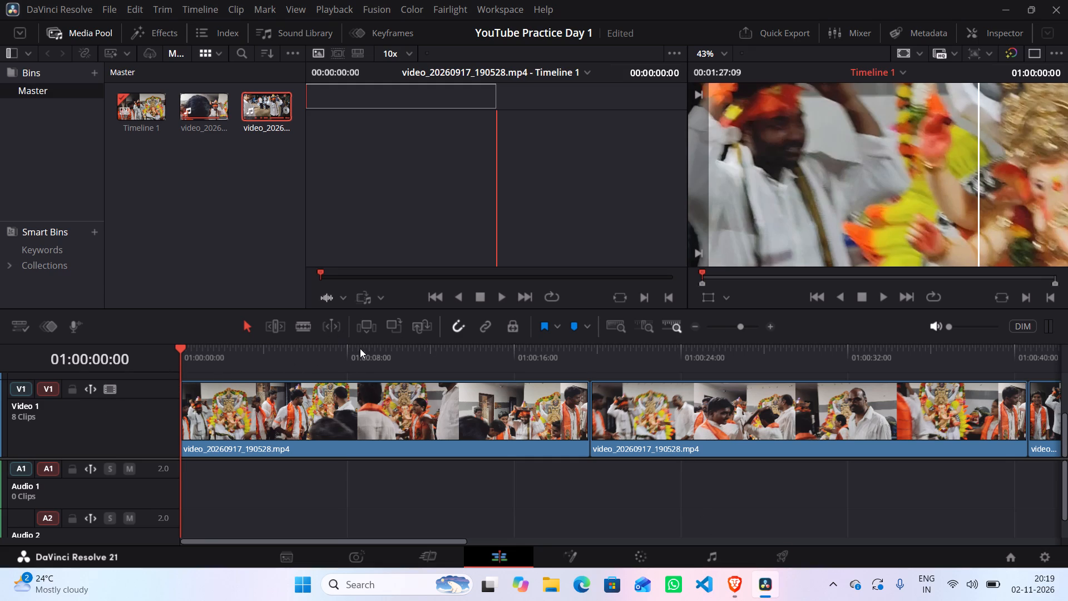
{"action": "left_click_drag", "start_coordinate": [463, 398], "coordinate": [466, 398]}
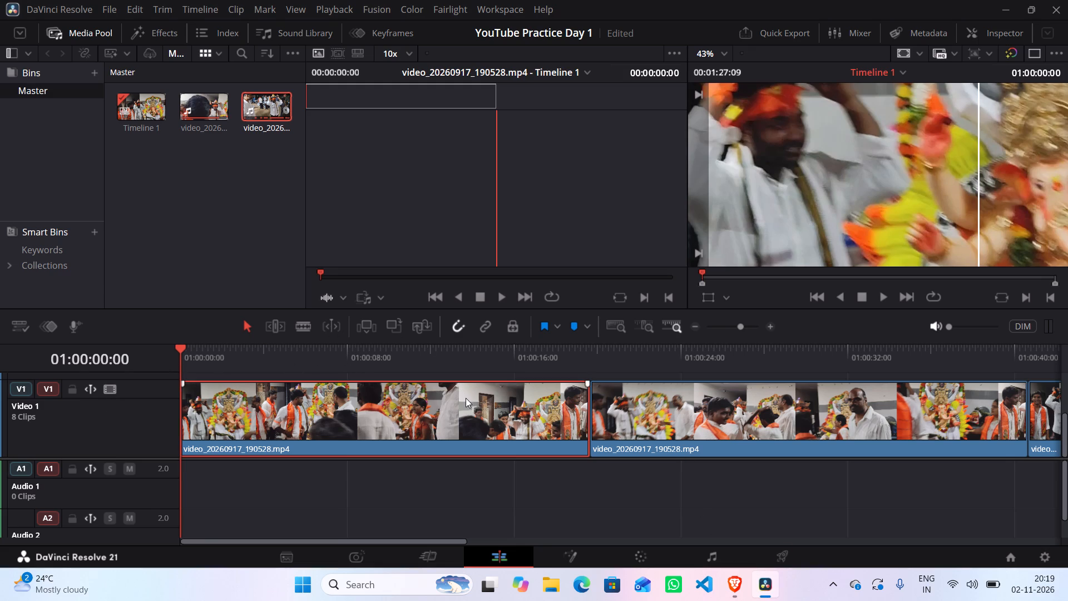
{"action": "left_click_drag", "start_coordinate": [466, 398], "coordinate": [443, 405]}
{"action": "left_click", "coordinate": [428, 474]}
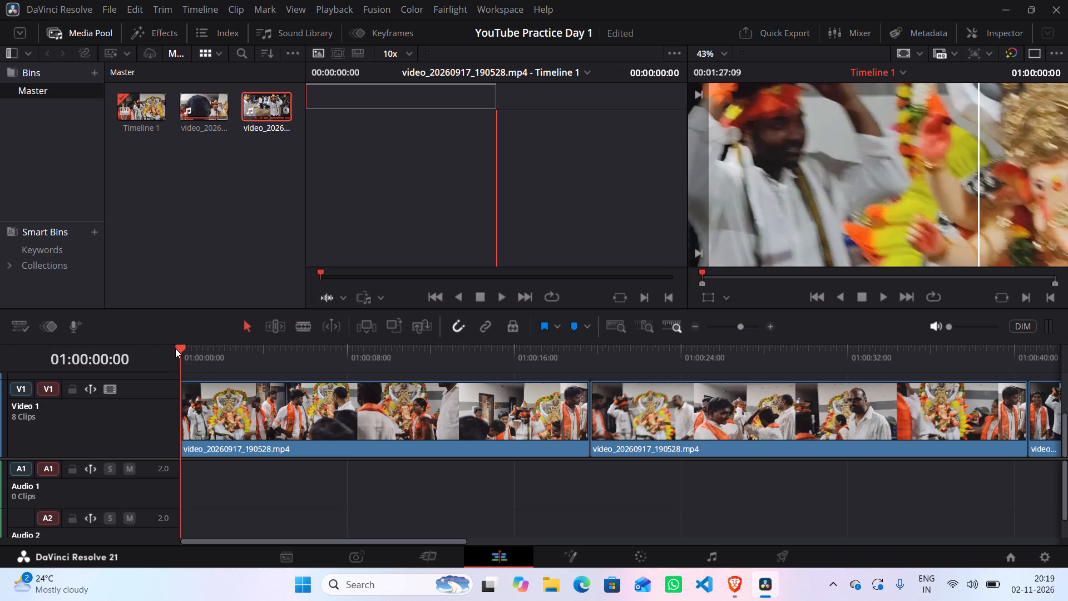
{"action": "left_click_drag", "start_coordinate": [179, 347], "coordinate": [189, 347]}
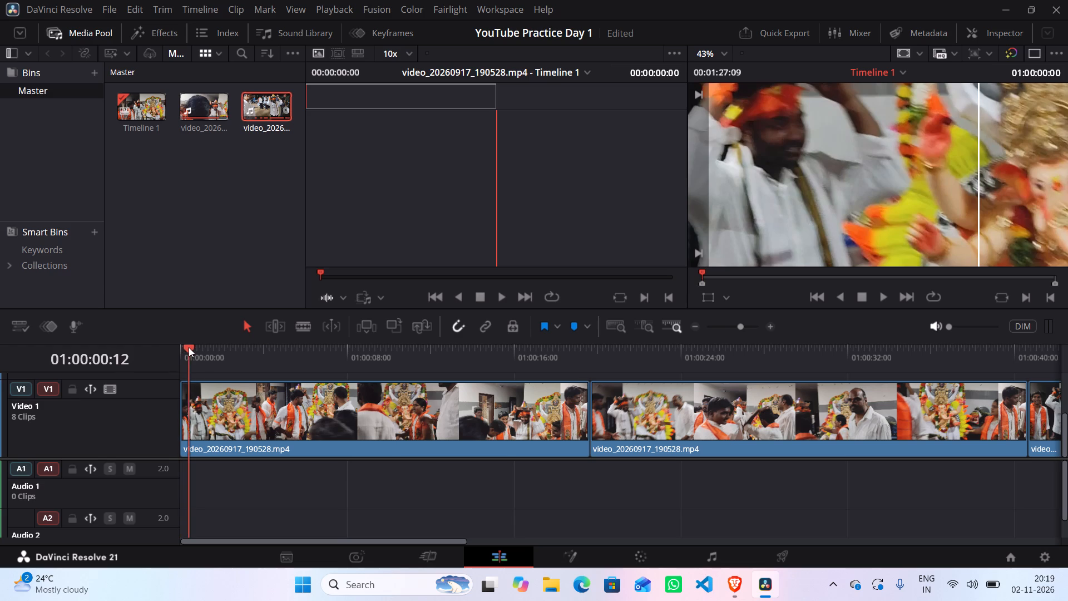
{"action": "left_click_drag", "start_coordinate": [189, 347], "coordinate": [201, 347]}
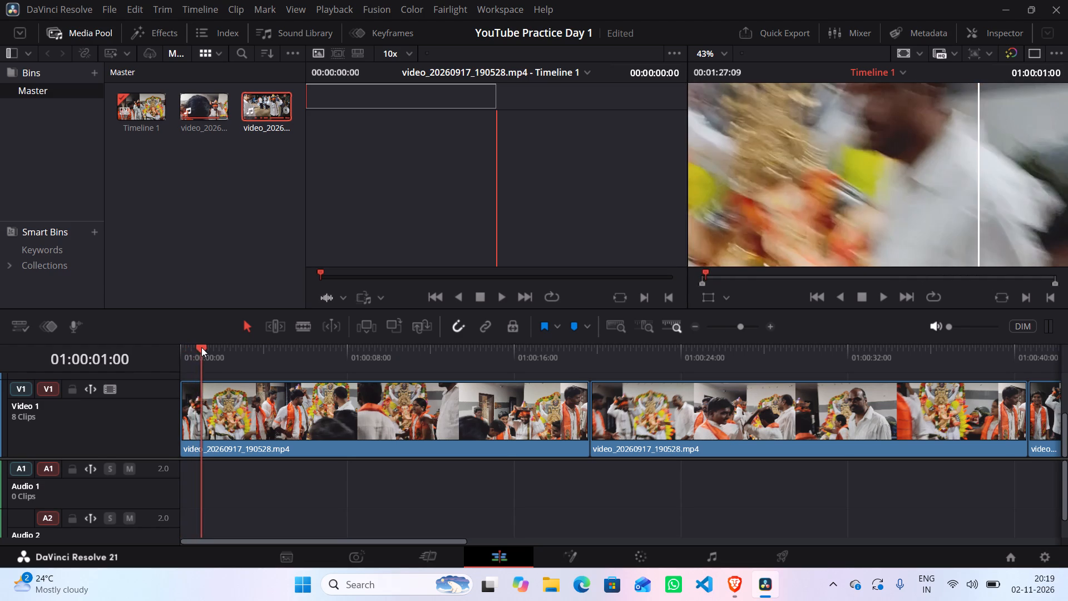
{"action": "left_click_drag", "start_coordinate": [201, 347], "coordinate": [215, 347]}
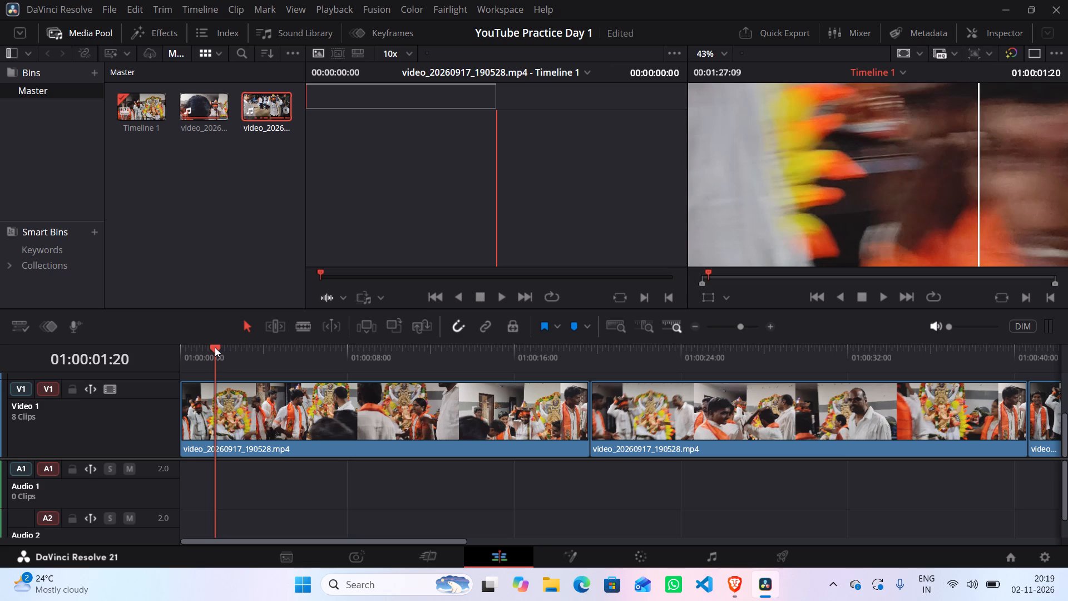
{"action": "left_click_drag", "start_coordinate": [215, 347], "coordinate": [217, 347]}
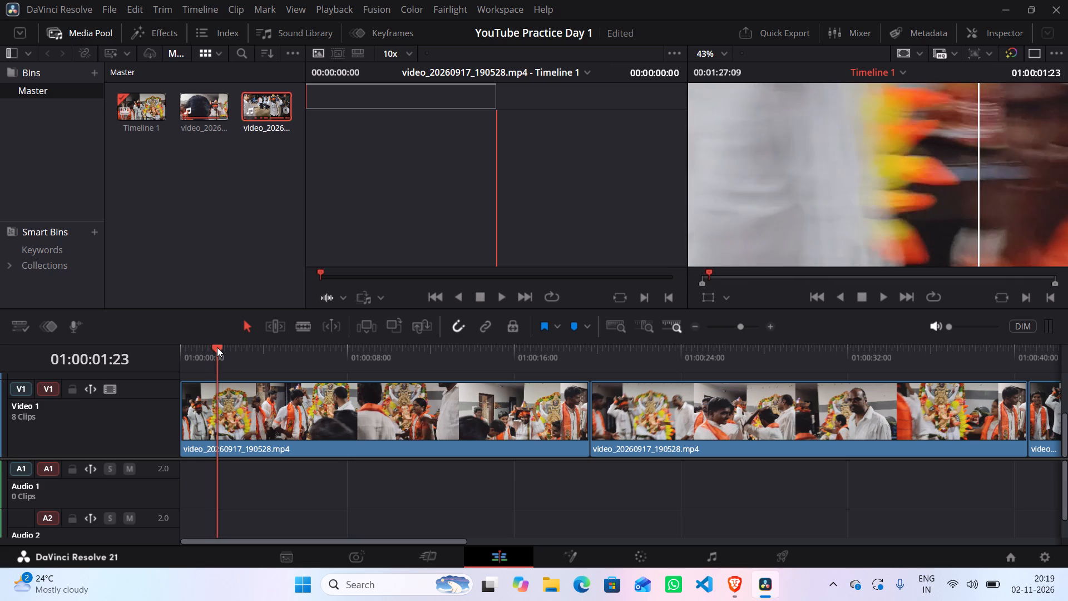
{"action": "left_click_drag", "start_coordinate": [217, 347], "coordinate": [234, 348]}
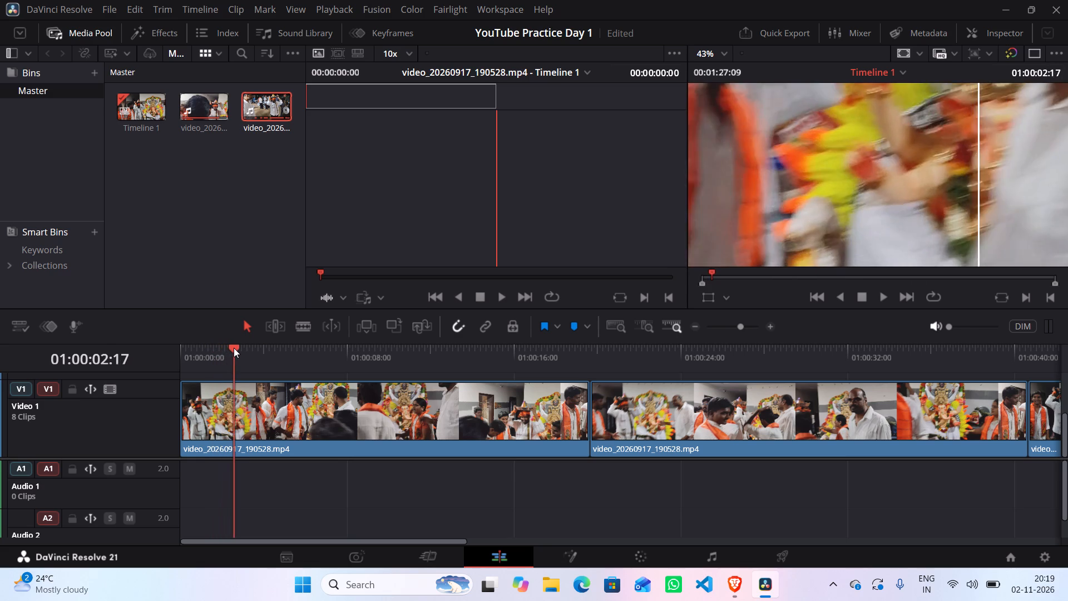
{"action": "left_click_drag", "start_coordinate": [234, 348], "coordinate": [252, 348]}
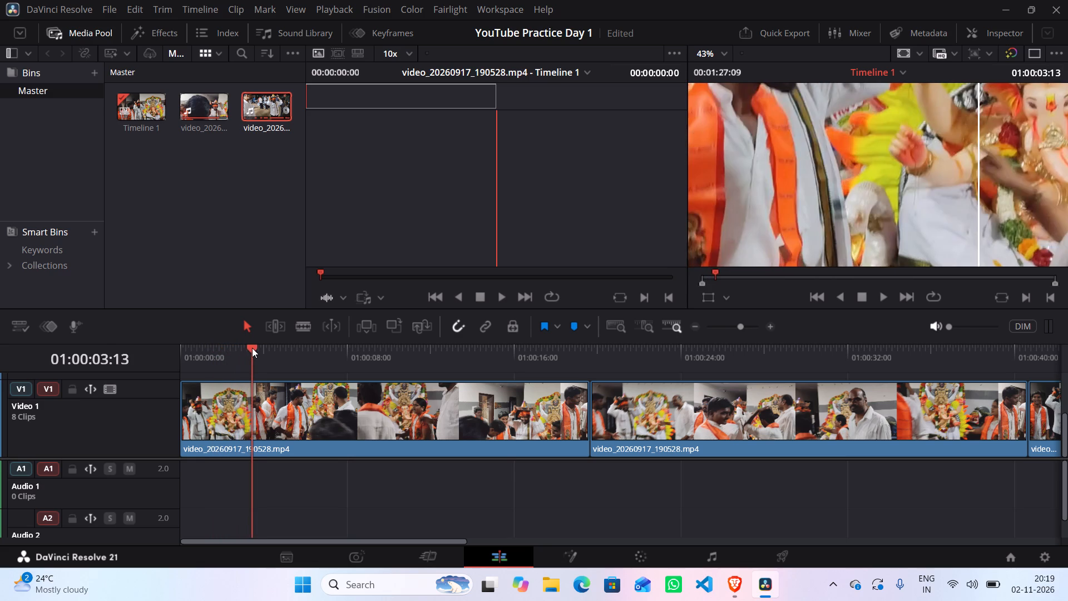
{"action": "left_click_drag", "start_coordinate": [252, 348], "coordinate": [260, 348]}
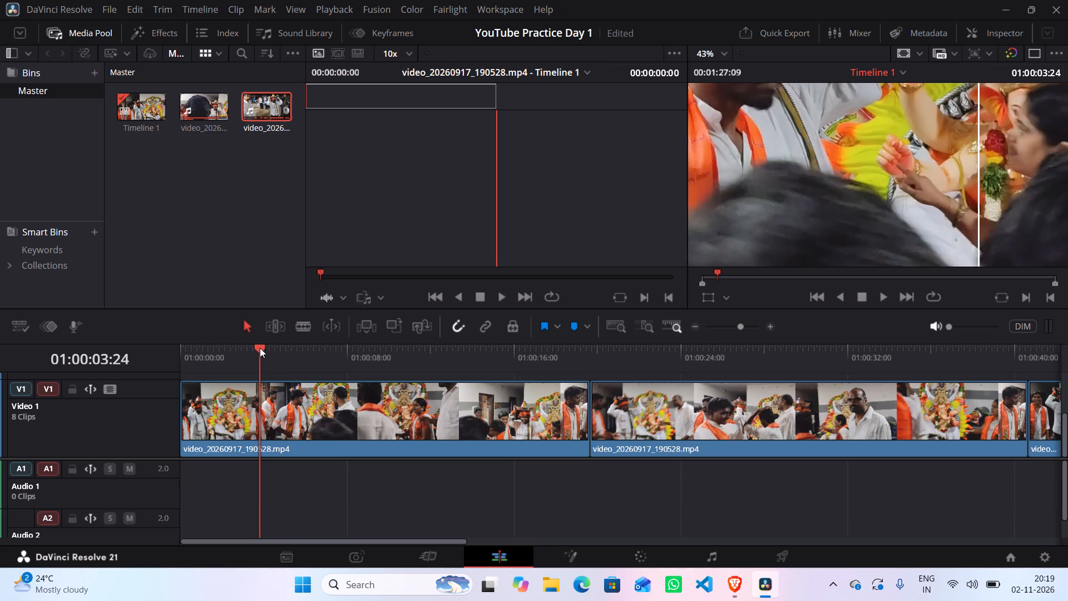
{"action": "left_click_drag", "start_coordinate": [260, 348], "coordinate": [278, 348]}
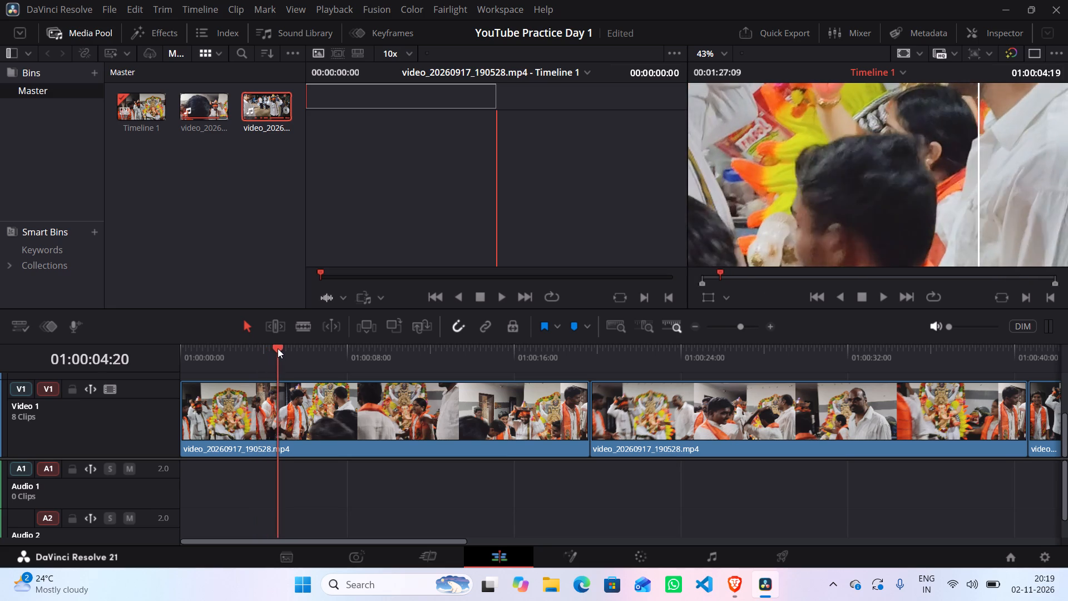
{"action": "left_click_drag", "start_coordinate": [278, 348], "coordinate": [289, 348]}
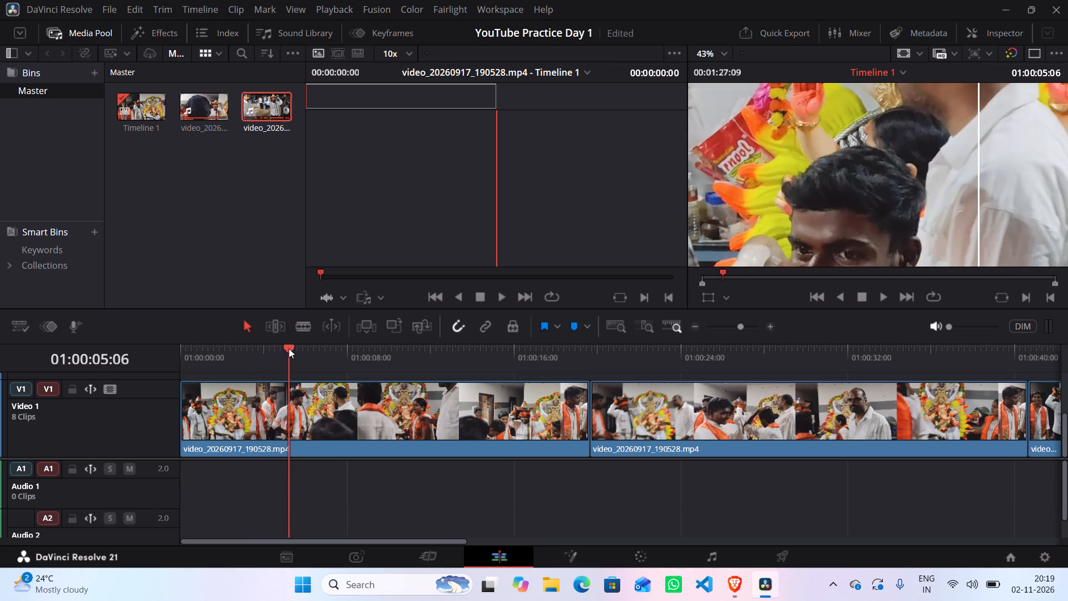
{"action": "left_click_drag", "start_coordinate": [289, 348], "coordinate": [305, 348]}
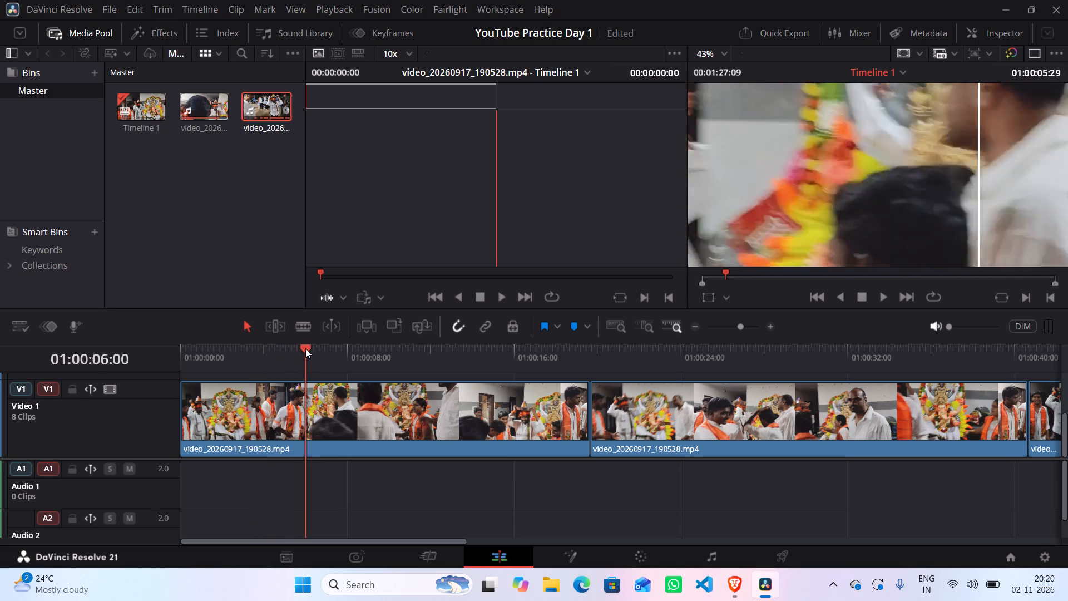
{"action": "left_click_drag", "start_coordinate": [305, 348], "coordinate": [317, 348]}
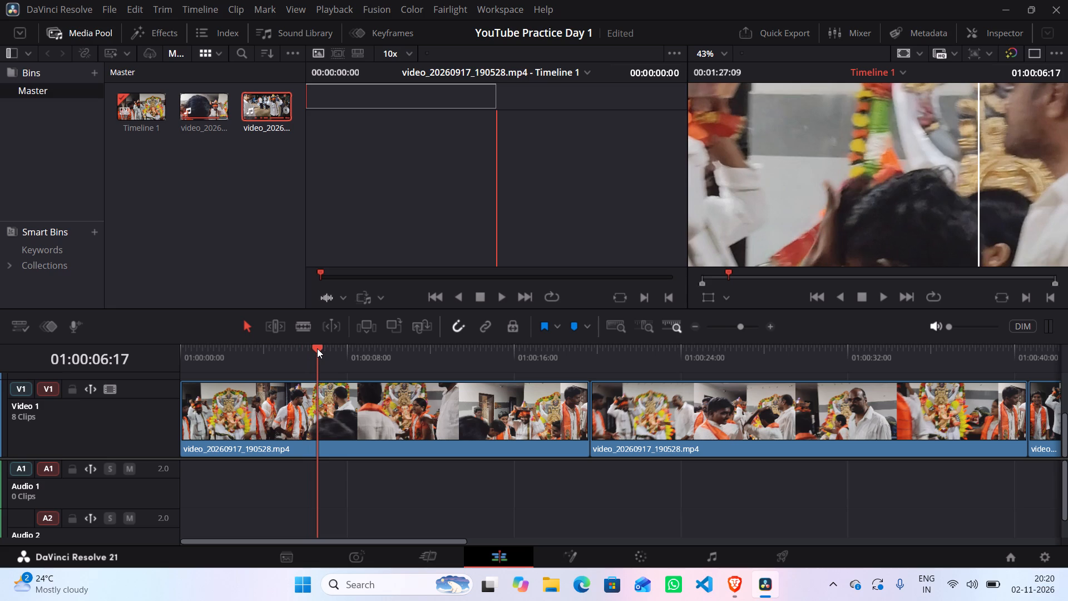
{"action": "left_click_drag", "start_coordinate": [317, 348], "coordinate": [325, 348]}
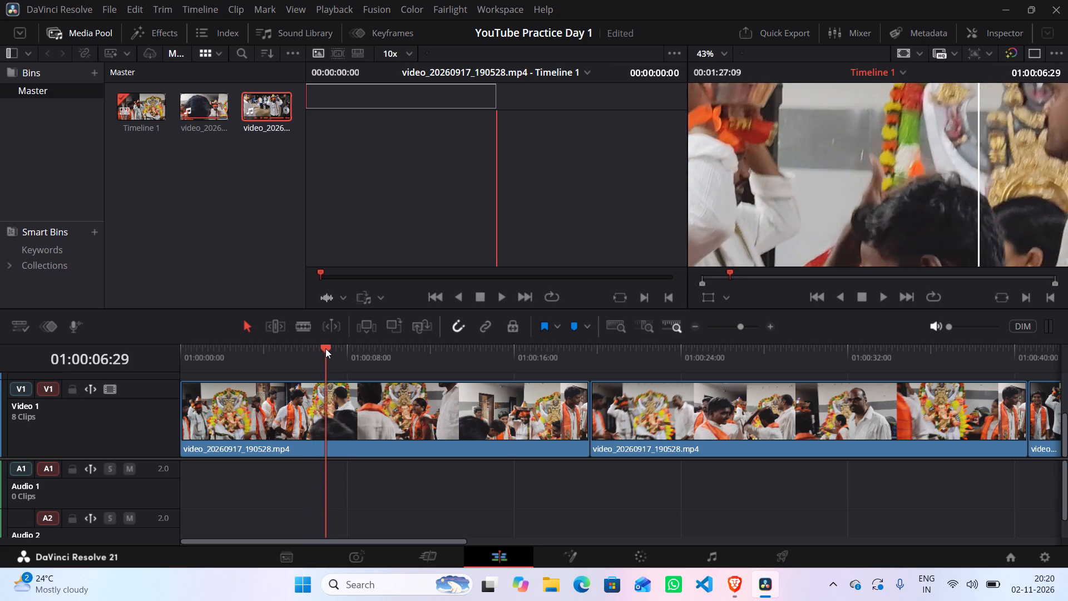
{"action": "left_click_drag", "start_coordinate": [325, 348], "coordinate": [343, 348]}
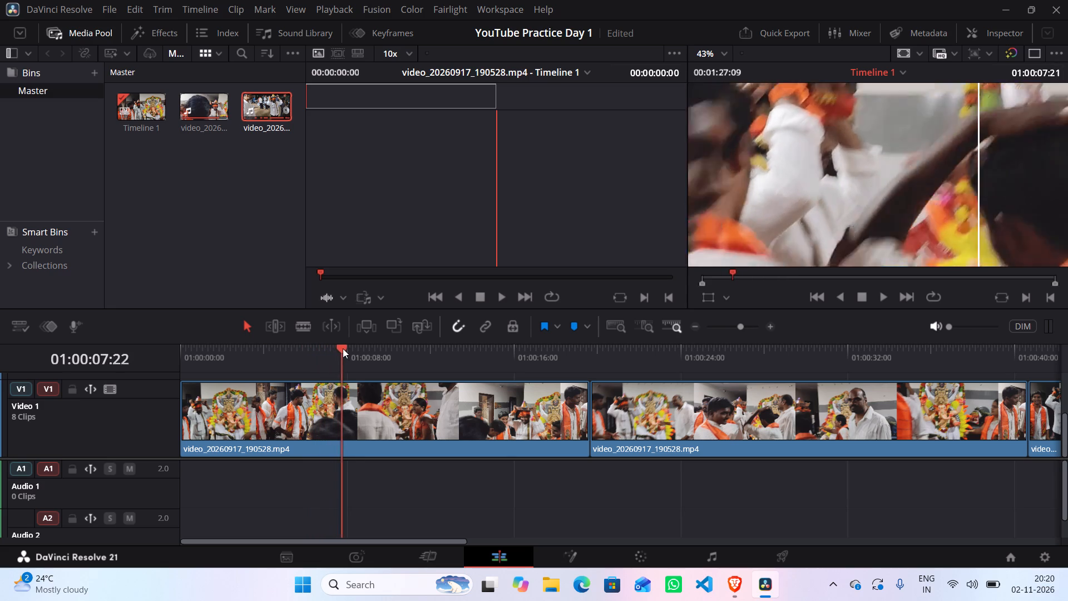
{"action": "left_click_drag", "start_coordinate": [343, 348], "coordinate": [376, 348]}
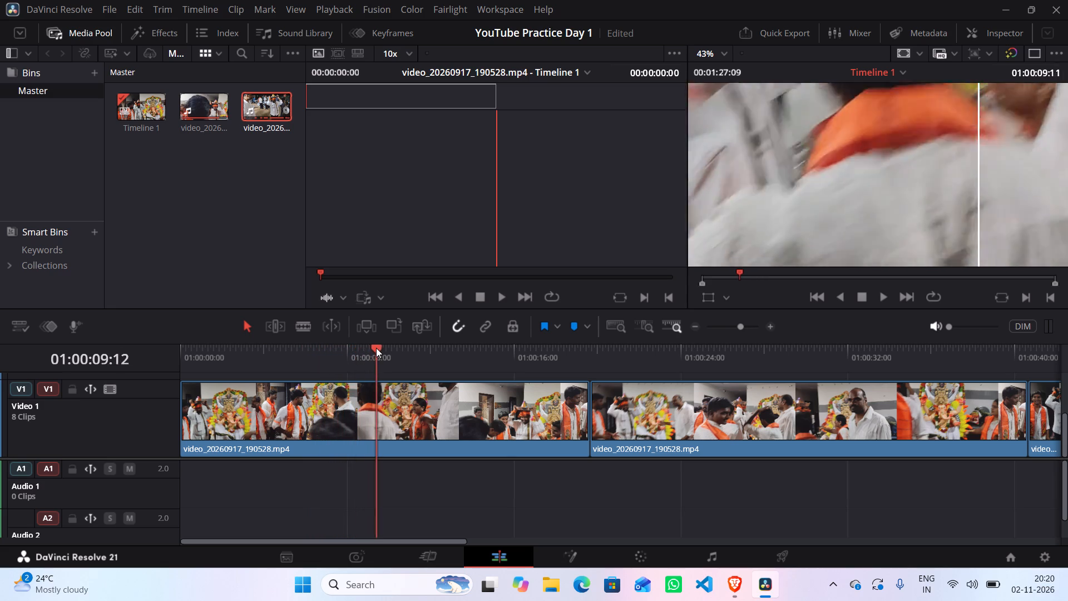
{"action": "left_click_drag", "start_coordinate": [376, 348], "coordinate": [403, 348]}
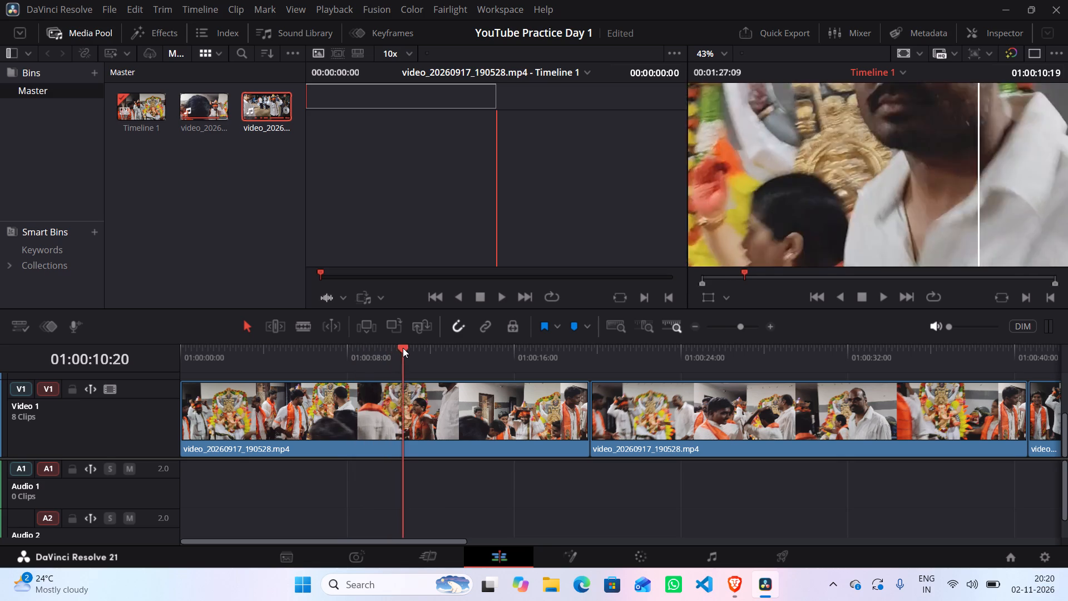
{"action": "left_click_drag", "start_coordinate": [403, 348], "coordinate": [411, 348]}
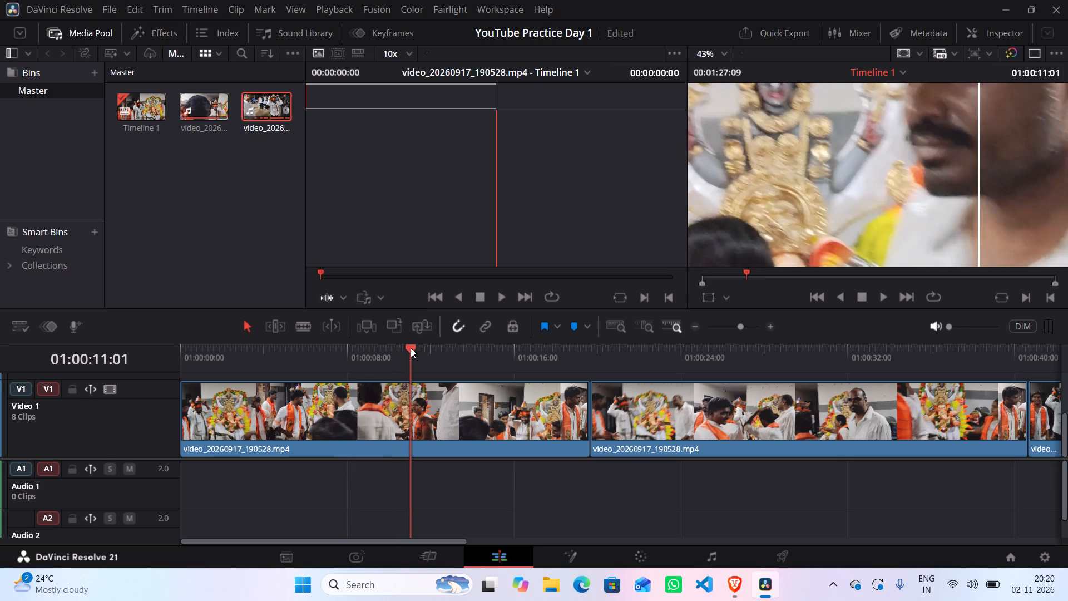
Scrub back to about 01:00:06:00, preview the first clip forward to about 01:00:17:00, and return the playhead to 01:00:00:00.
{"action": "left_click_drag", "start_coordinate": [411, 348], "coordinate": [315, 348]}
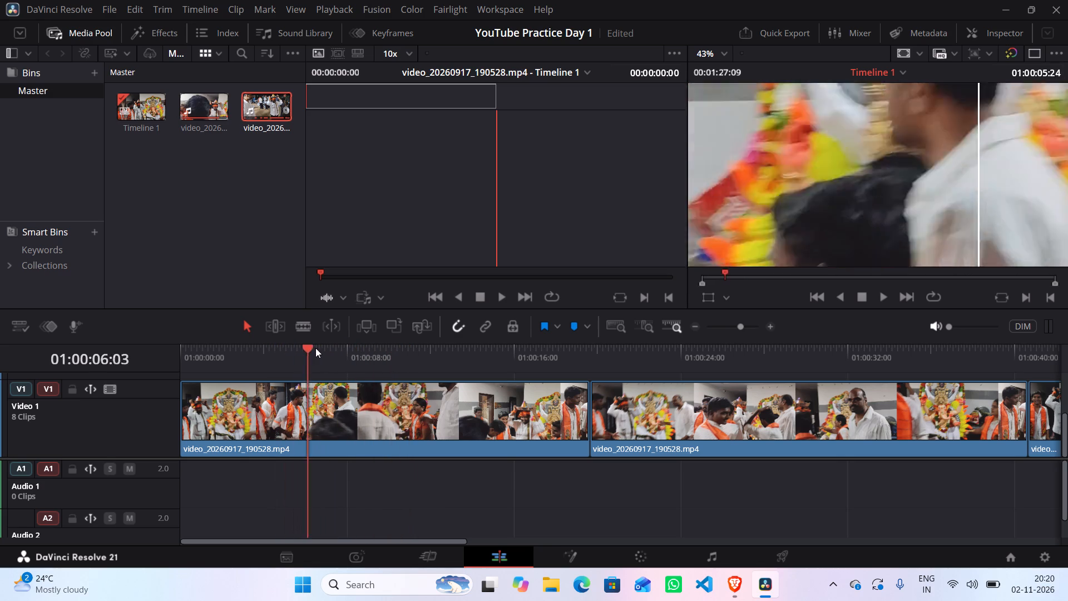
{"action": "left_click_drag", "start_coordinate": [315, 348], "coordinate": [403, 346]}
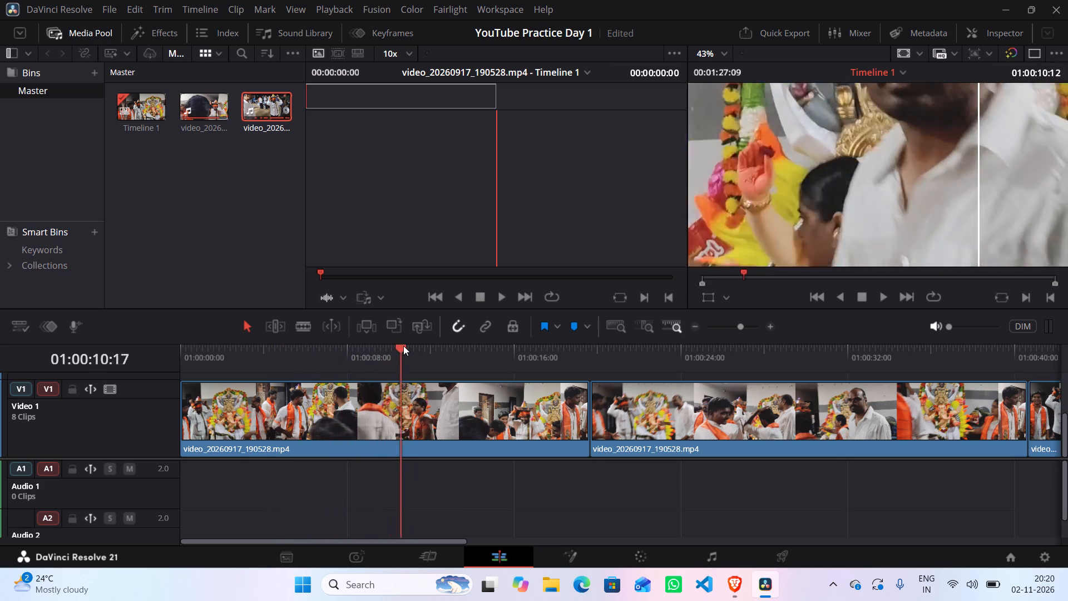
{"action": "left_click_drag", "start_coordinate": [403, 346], "coordinate": [439, 346]}
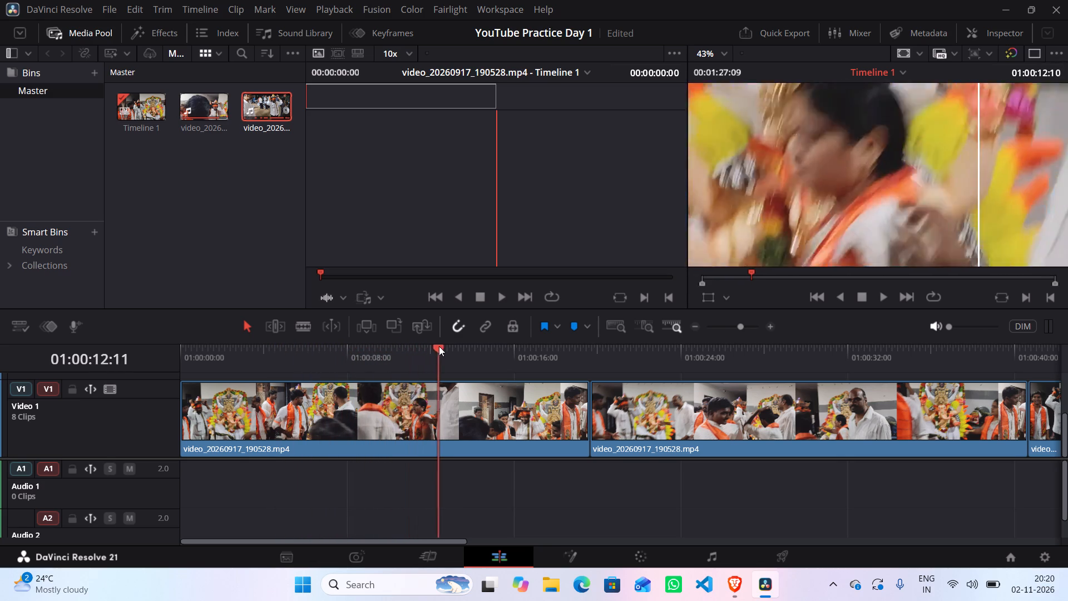
{"action": "left_click_drag", "start_coordinate": [439, 346], "coordinate": [500, 346]}
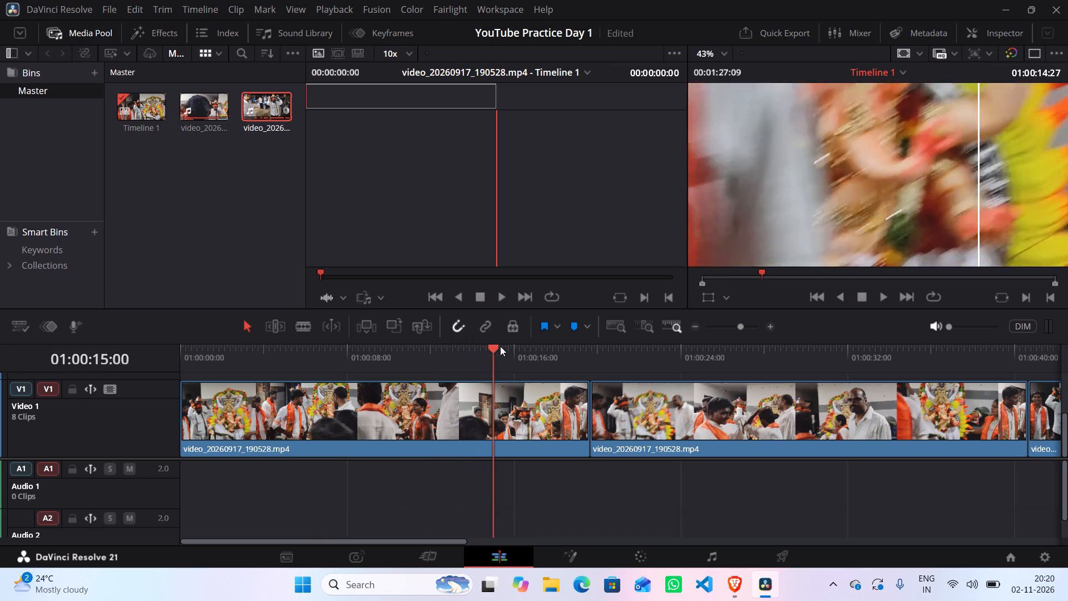
{"action": "left_click_drag", "start_coordinate": [500, 346], "coordinate": [524, 346]}
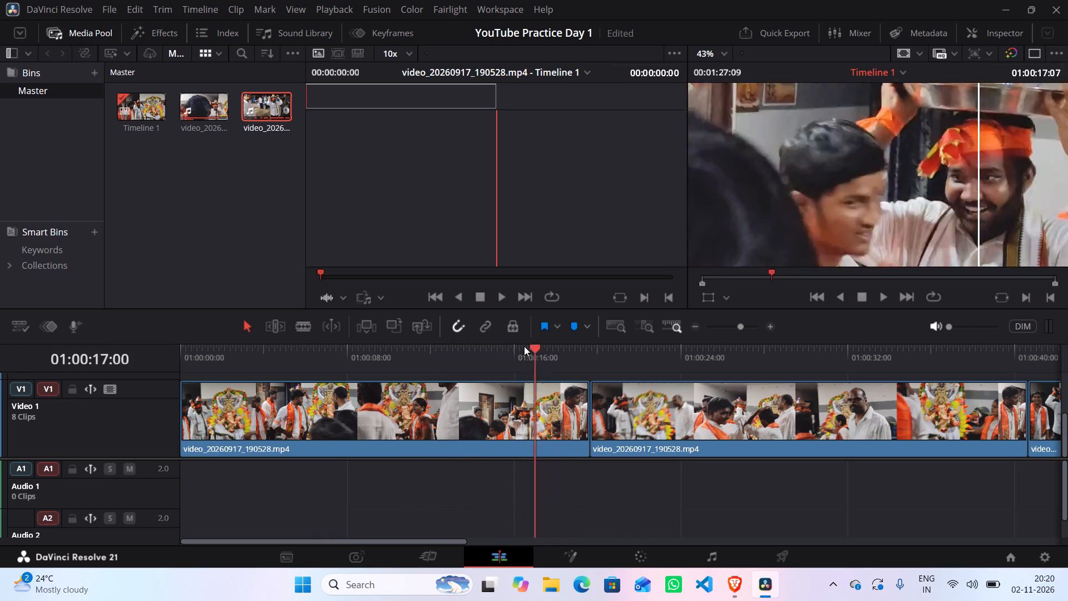
{"action": "left_click_drag", "start_coordinate": [524, 346], "coordinate": [176, 362]}
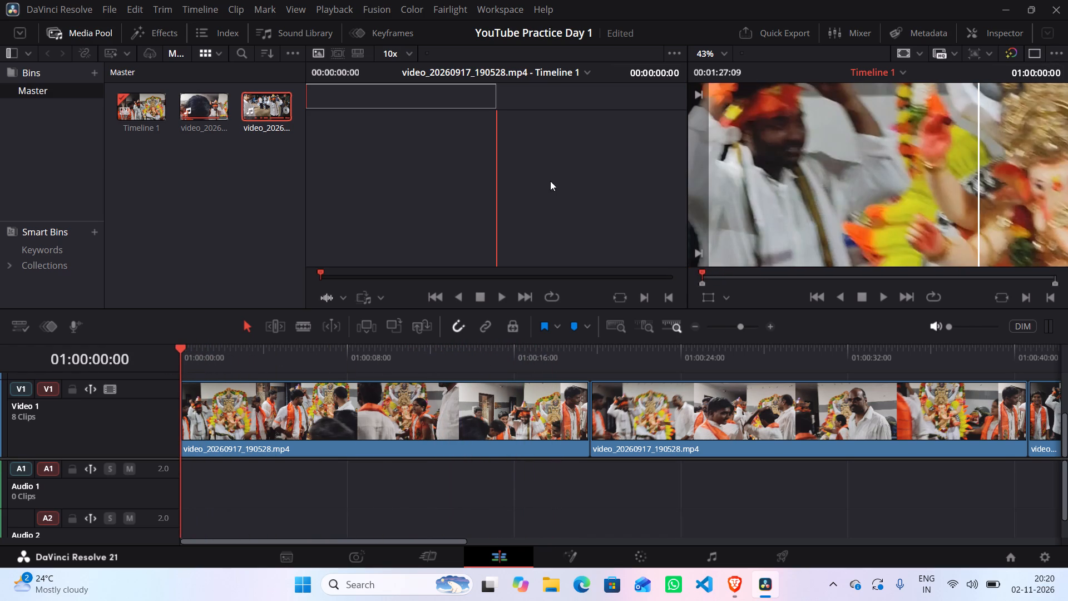
Close DaVinci Resolve and the Brave browser, leaving the desktop.
{"action": "left_click", "coordinate": [1067, 0]}
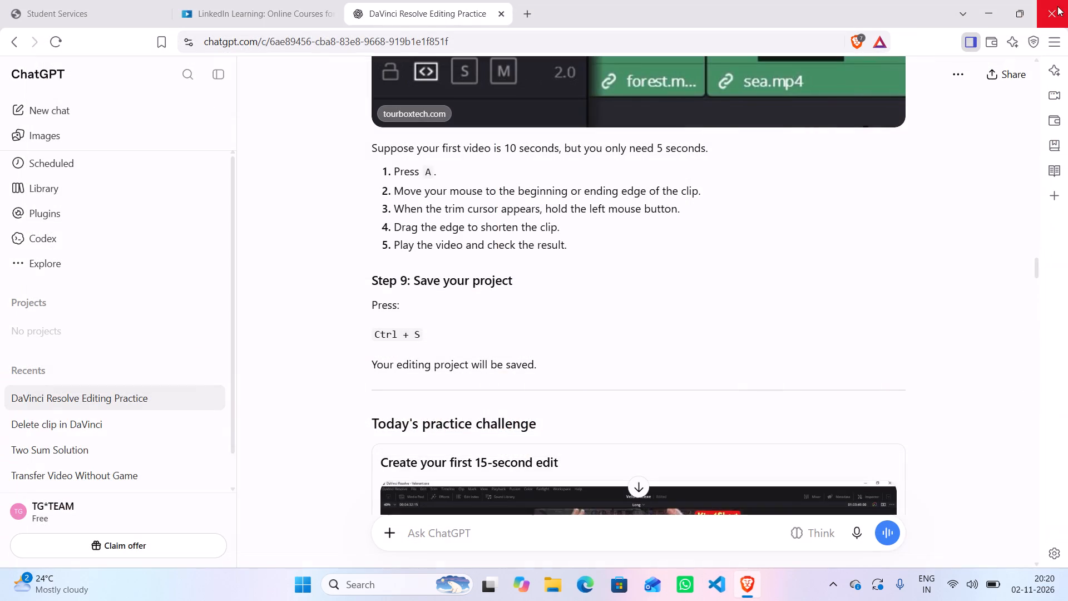
{"action": "left_click", "coordinate": [1054, 9]}
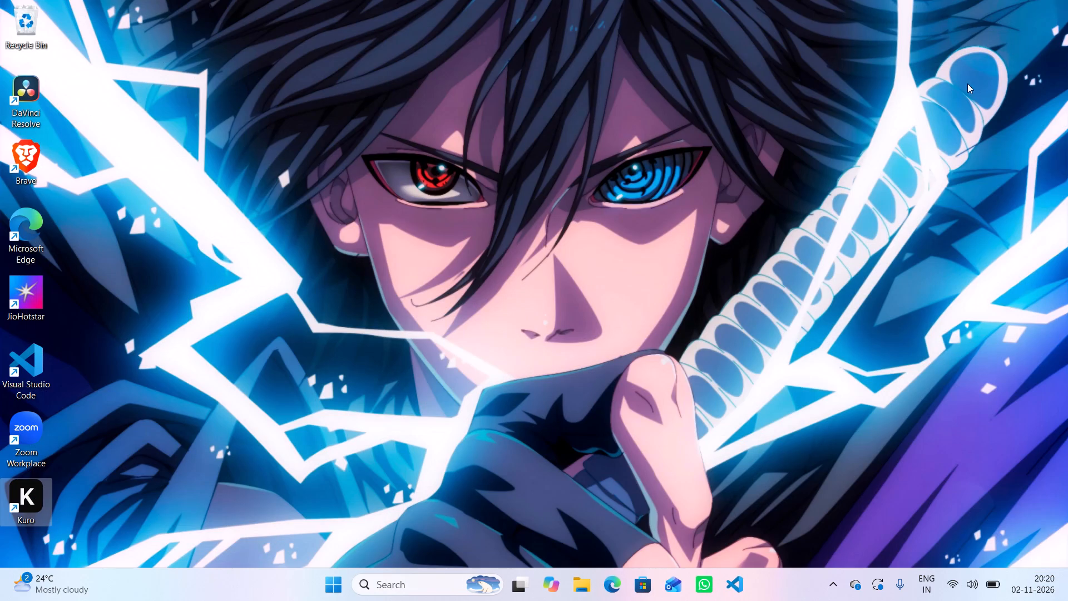
Launch Kuro from the desktop.
{"action": "double_click", "coordinate": [10, 502]}
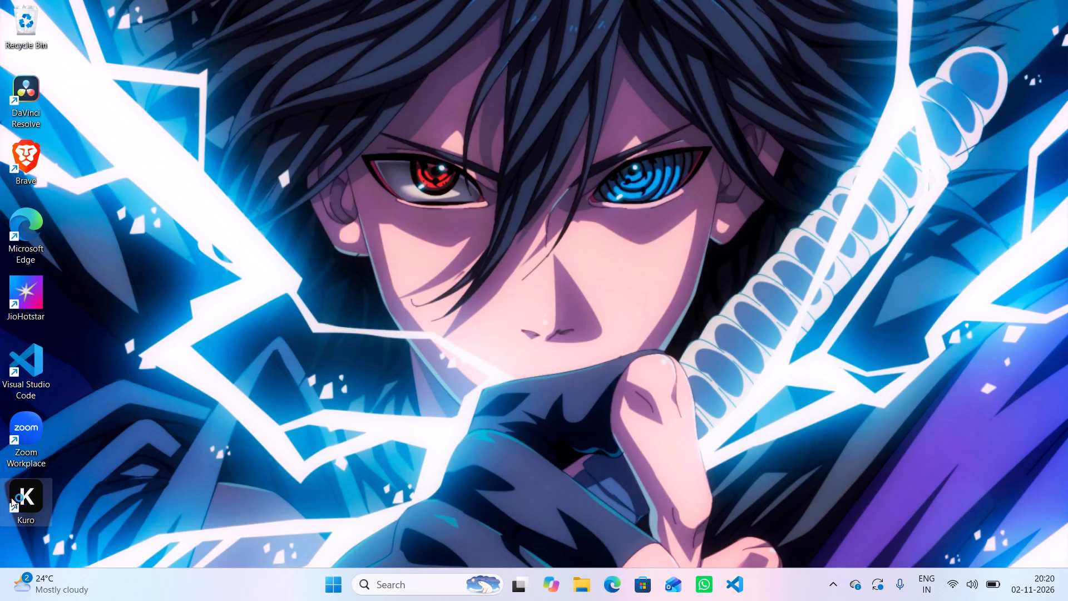